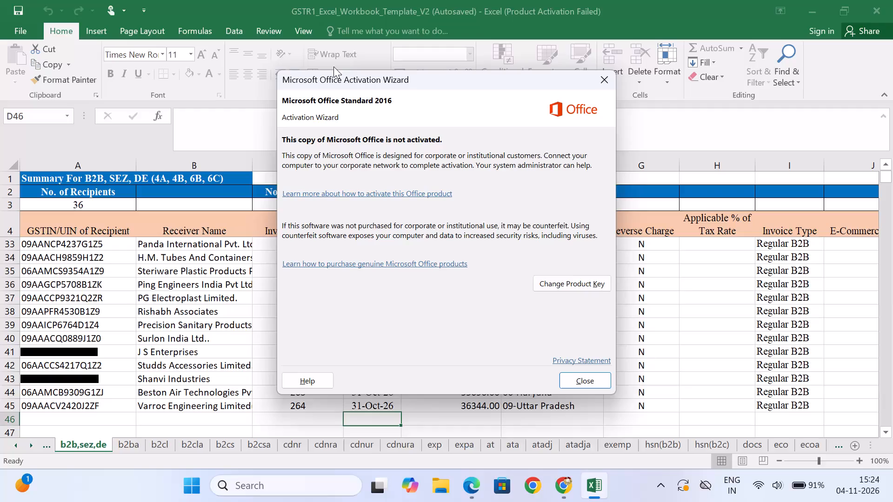
Dismiss the Microsoft Office Activation Wizard.
left_click(571, 384)
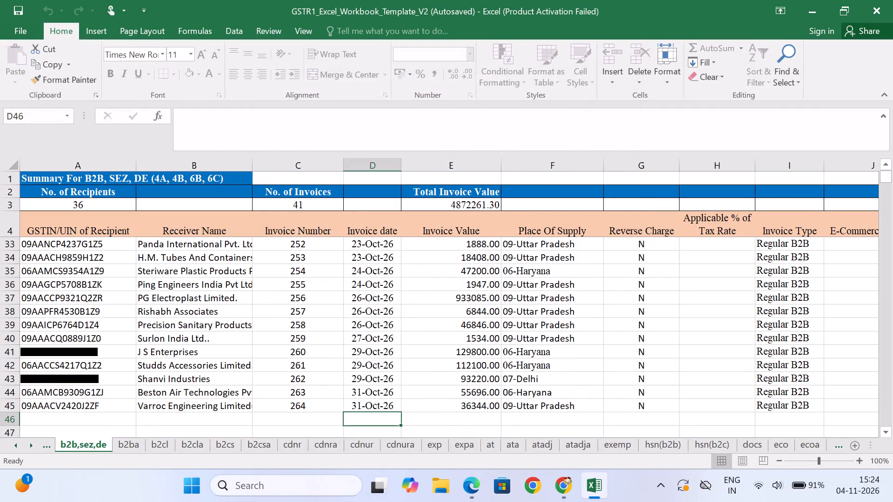
Select all the invoice records on the b2b,sez,de sheet, from cell A5 to the Cess Amount column in row 45.
left_click(63, 279)
key("ctrl+Up")
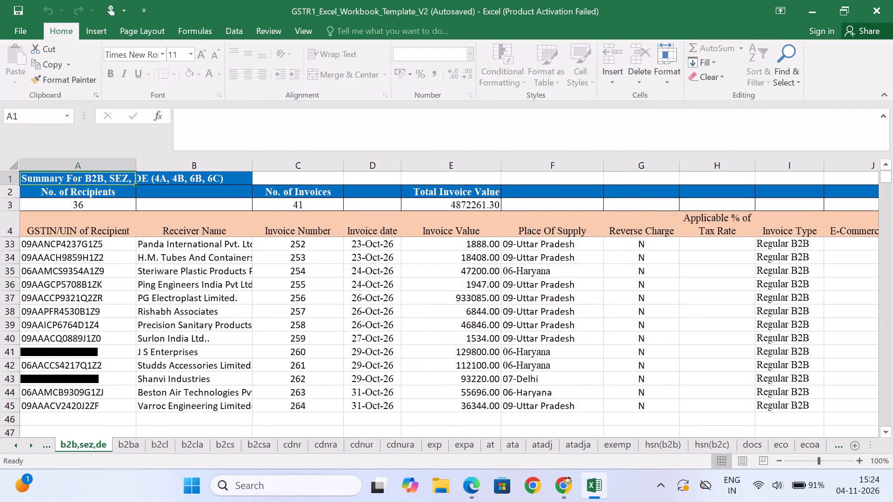
key("Down")
key("Down")
key("Down")
key("Down")
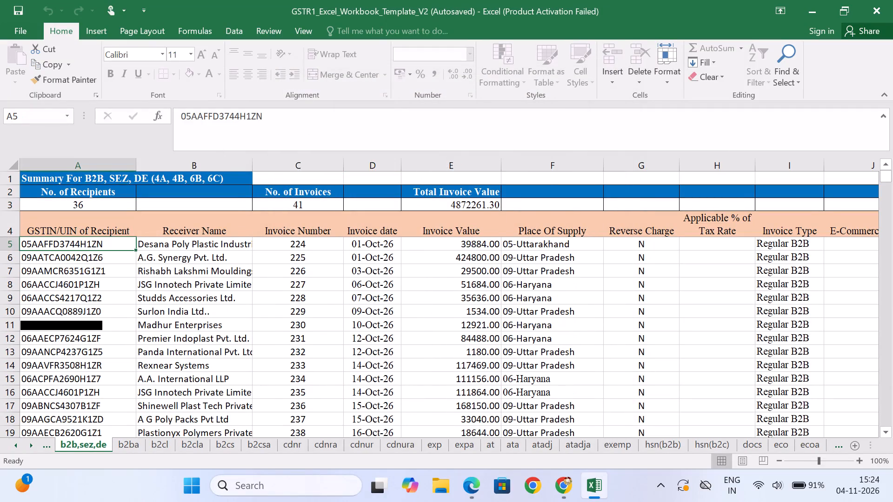
key("ctrl+shift+Down")
key("ctrl+shift+Right")
key("ctrl+shift+Right")
key("ctrl+shift+Right")
key("ctrl+shift+Right")
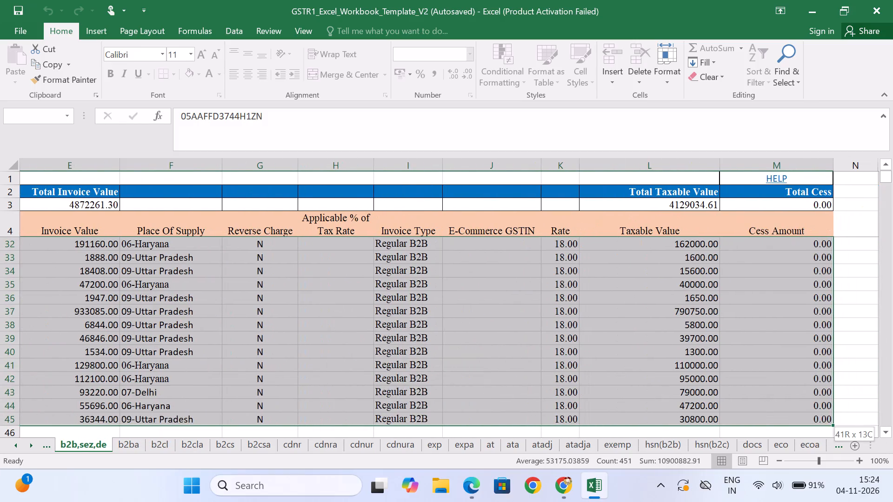
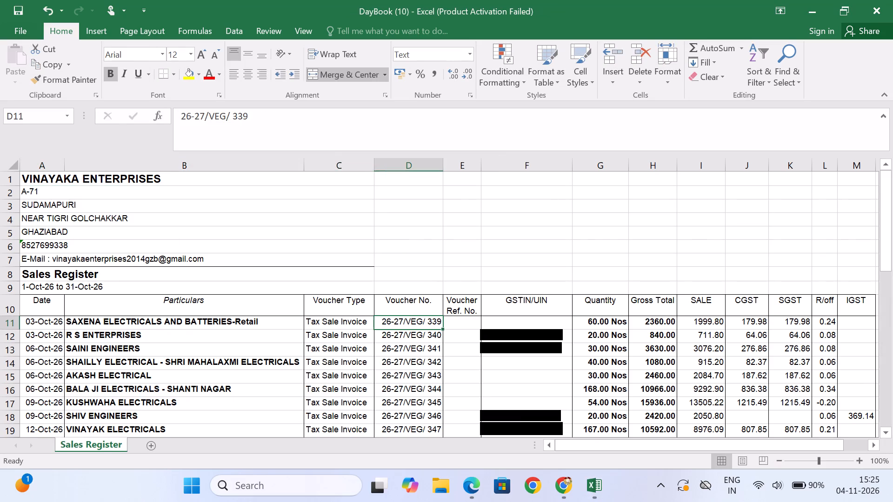
Remove every space from the Sales Register sheet by replacing all single spaces with nothing.
key("ctrl+c")
key("ctrl+f")
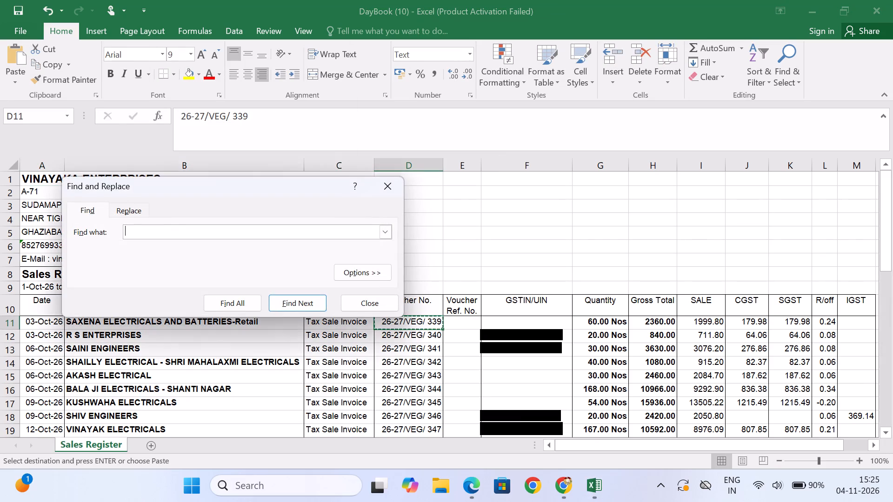
key("ctrl+v")
key("BackSpace")
key("BackSpace")
key("BackSpace")
key("Left")
key("BackSpace")
key("BackSpace")
key("BackSpace")
key("BackSpace")
key("BackSpace")
key("BackSpace")
key("BackSpace")
key("BackSpace")
key("BackSpace")
key("BackSpace")
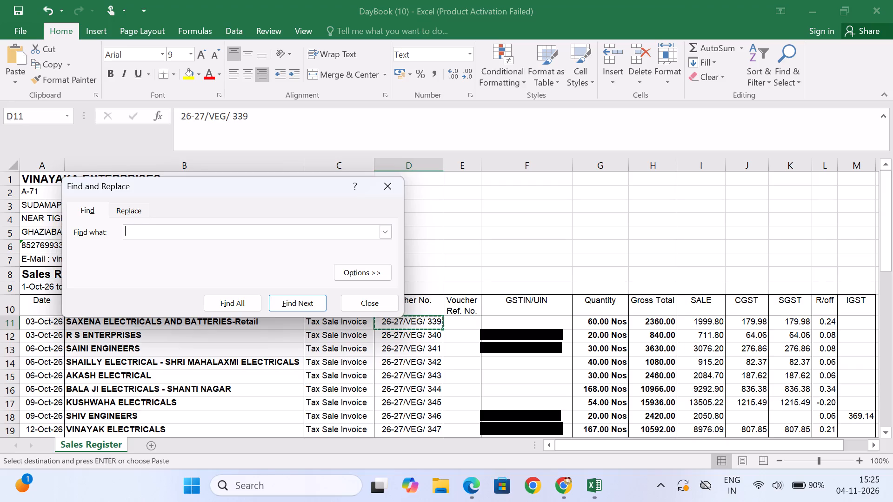
left_click(131, 207)
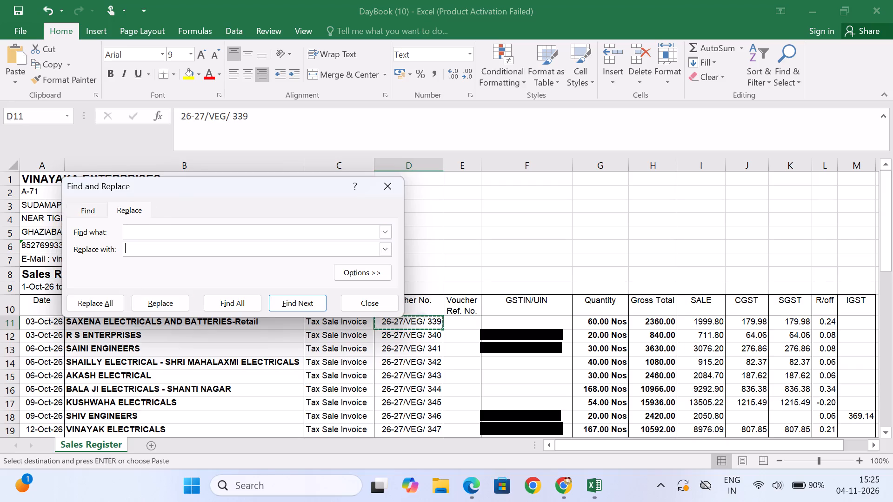
left_click(98, 308)
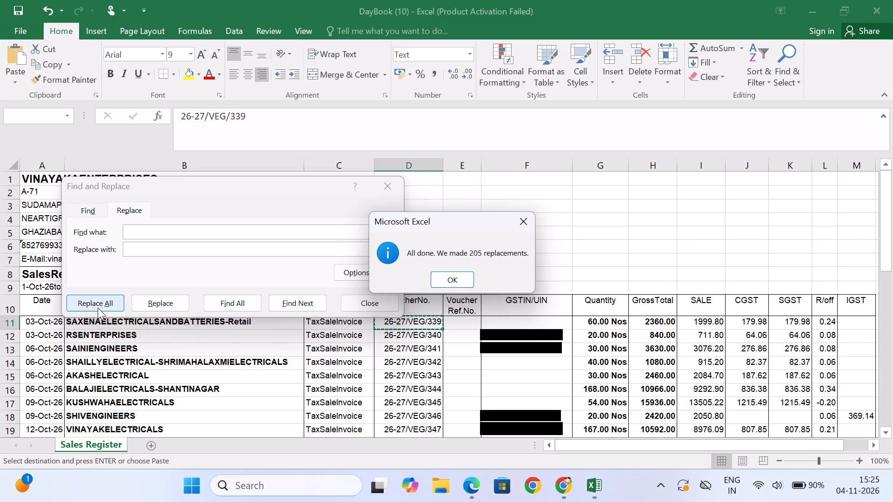
left_click(454, 278)
left_click(355, 310)
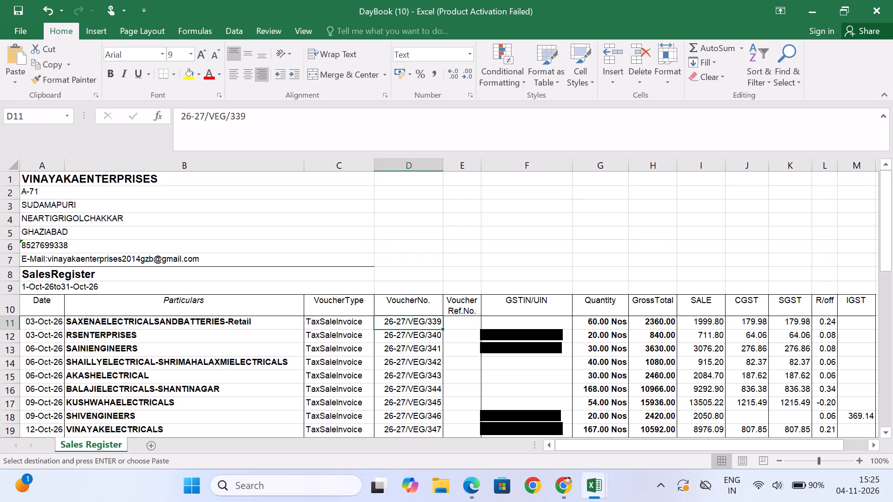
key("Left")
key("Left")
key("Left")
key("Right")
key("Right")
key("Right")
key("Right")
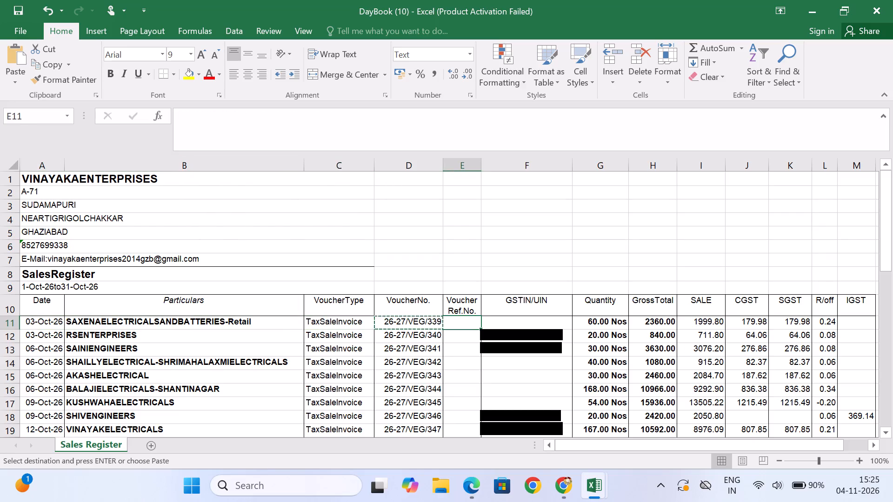
Add filters to header row 10 and filter the GSTIN/UIN column to exclude (Blanks).
left_click(12, 308)
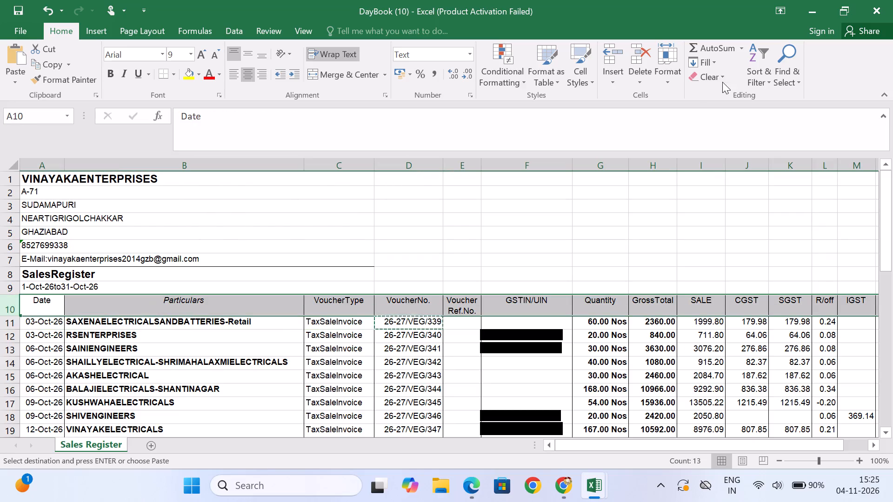
left_click(765, 79)
left_click(761, 148)
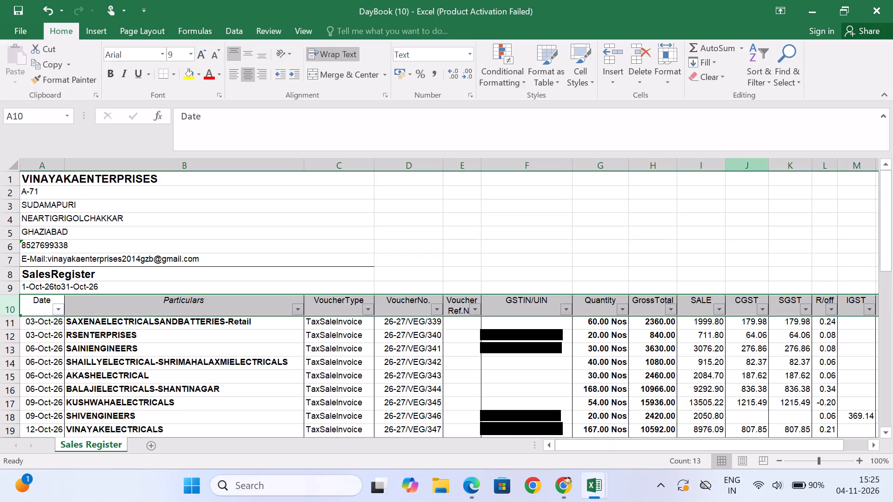
left_click(561, 309)
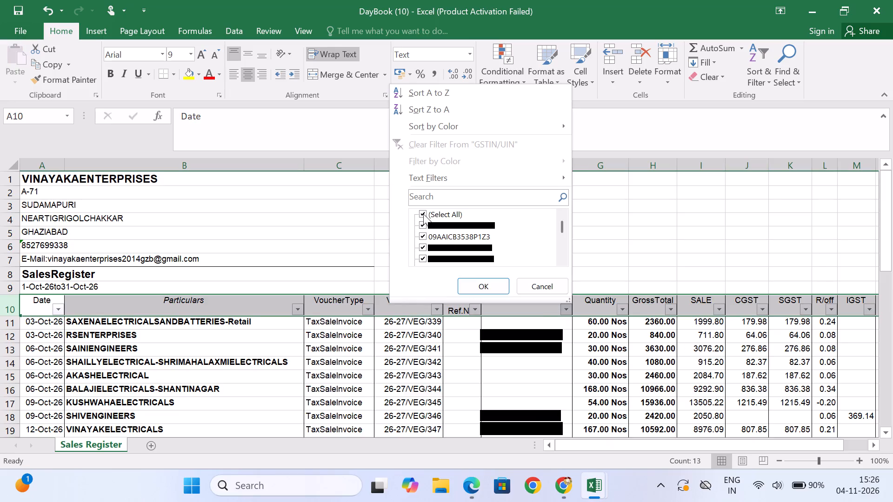
left_click_drag(562, 227, 547, 267)
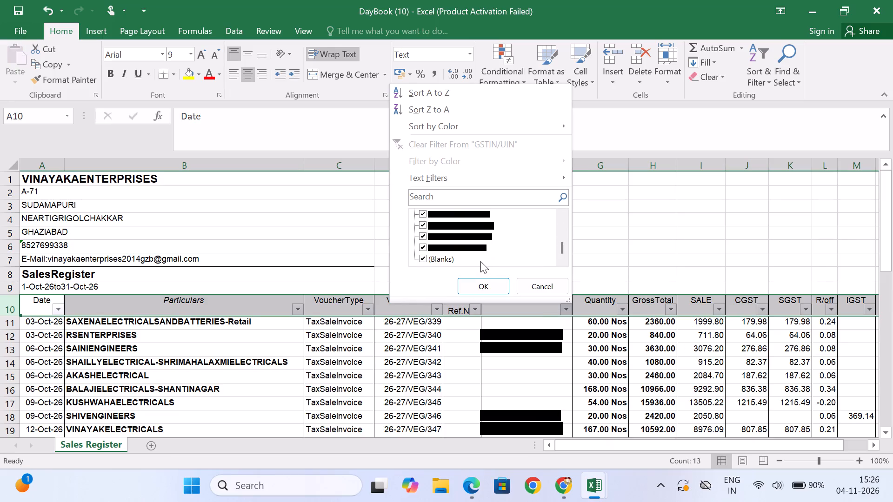
left_click(441, 260)
left_click(496, 293)
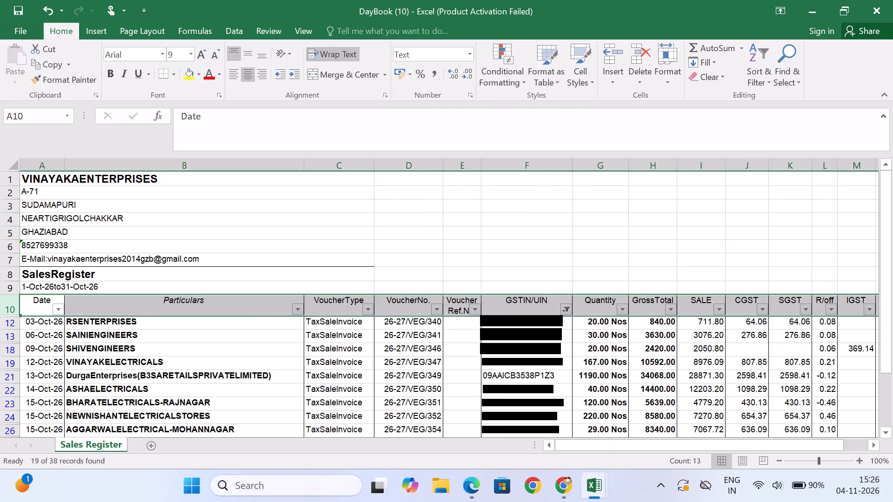
Select cell F12, the first filtered entry in the GSTIN/UIN column.
left_click(514, 330)
key("Up")
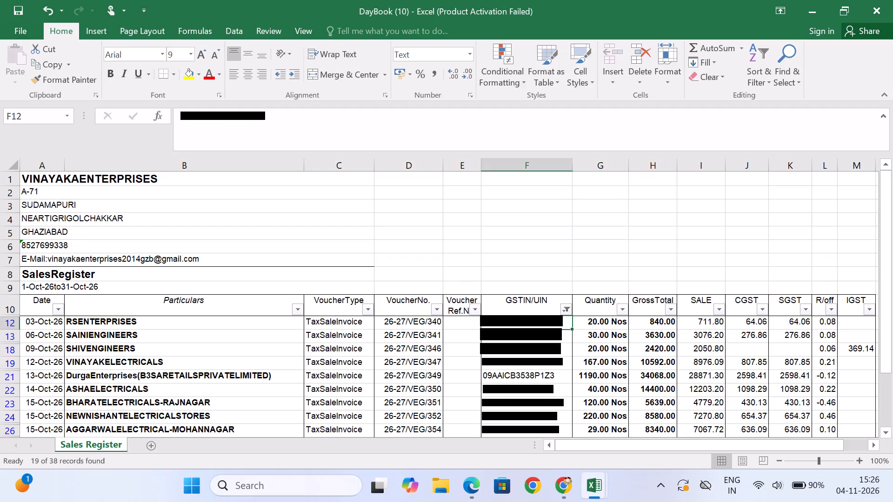
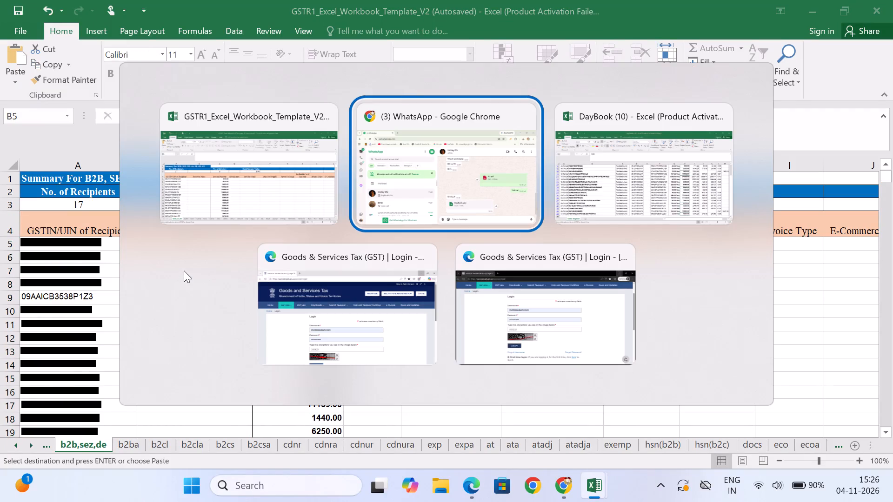
Copy the filtered VoucherNo. entries from D12 down in the DayBook workbook into the template's Invoice Number column, starting at C5.
key("alt+Right")
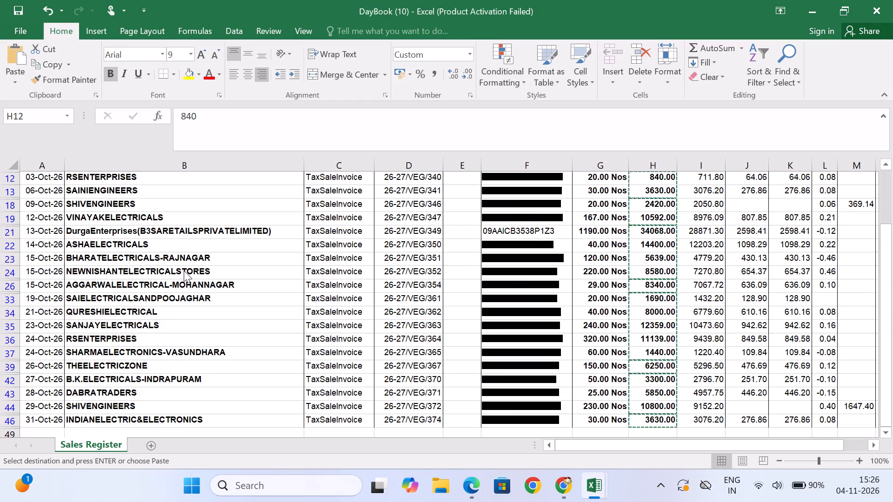
key("Up")
key("Up")
key("Up")
key("Down")
key("Down")
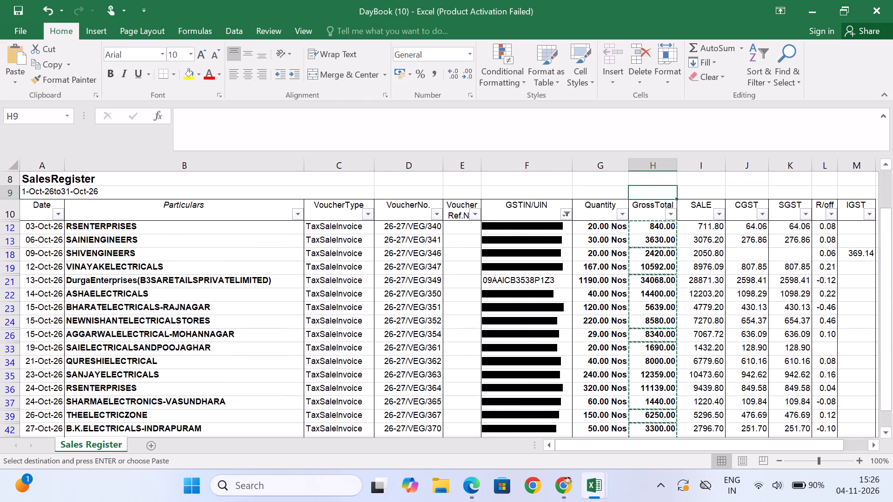
key("Down")
key("Left")
key("Left")
key("Left")
key("Left")
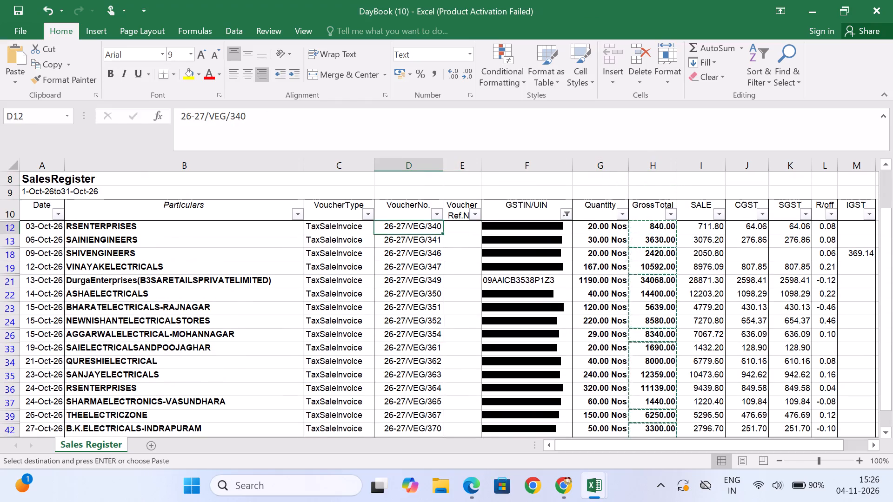
key("ctrl+shift+Down")
key("ctrl+c")
key("alt+Tab")
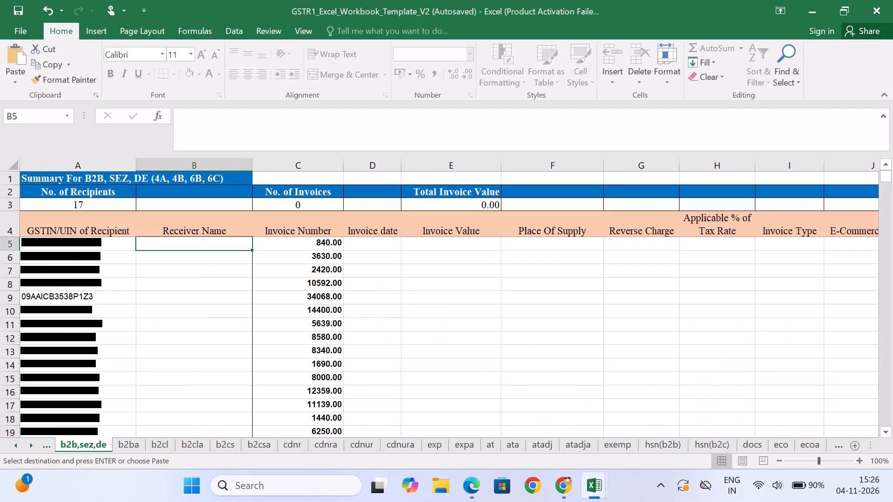
key("Right")
key("ctrl+v")
Copy the filtered GrossTotal amounts from H12 down in the DayBook workbook into the template's Invoice Value column, starting at E5.
key("Right")
key("Right")
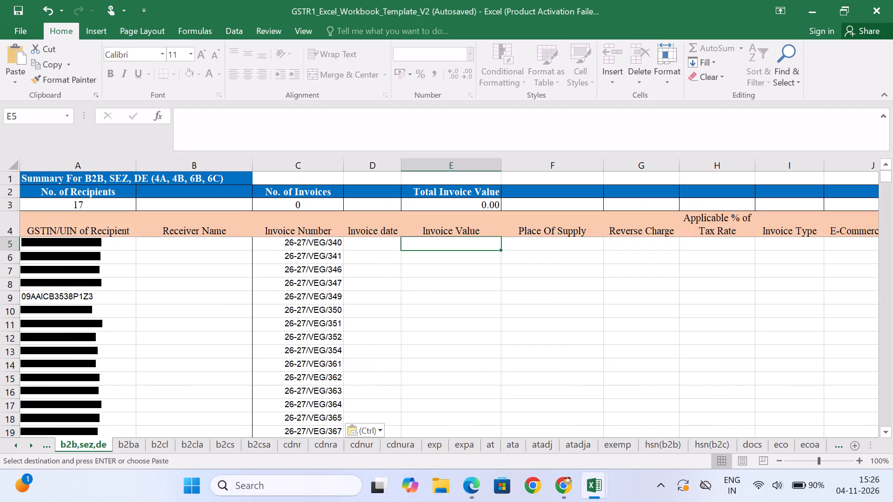
key("alt+Tab")
key("Up")
key("Right")
key("Right")
key("Right")
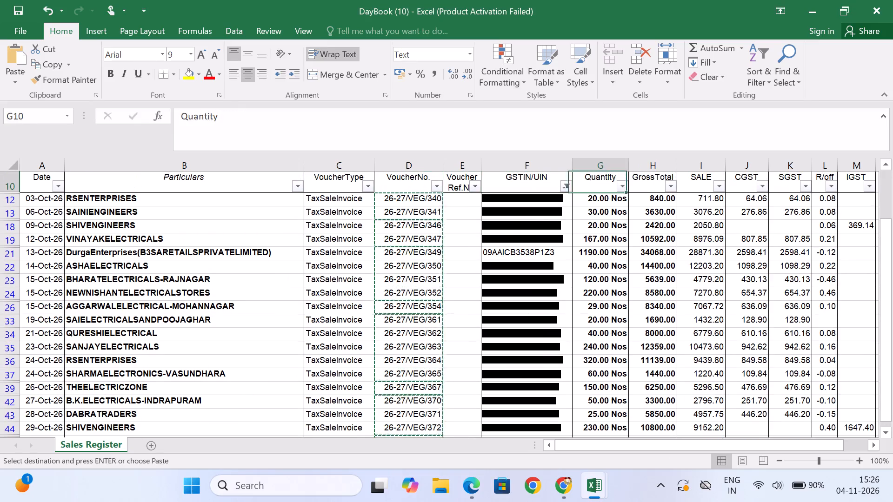
key("Right")
key("Down")
key("ctrl+shift+Down")
key("ctrl+c")
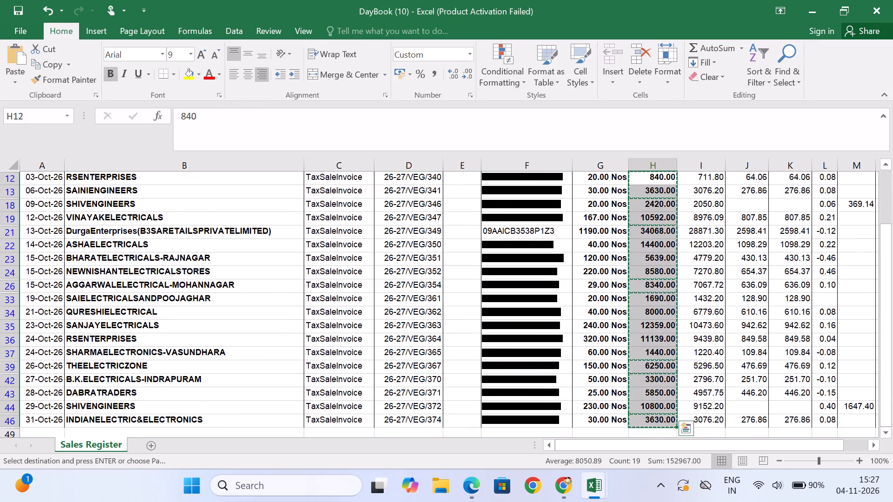
key("alt+Tab")
key("Right")
key("Left")
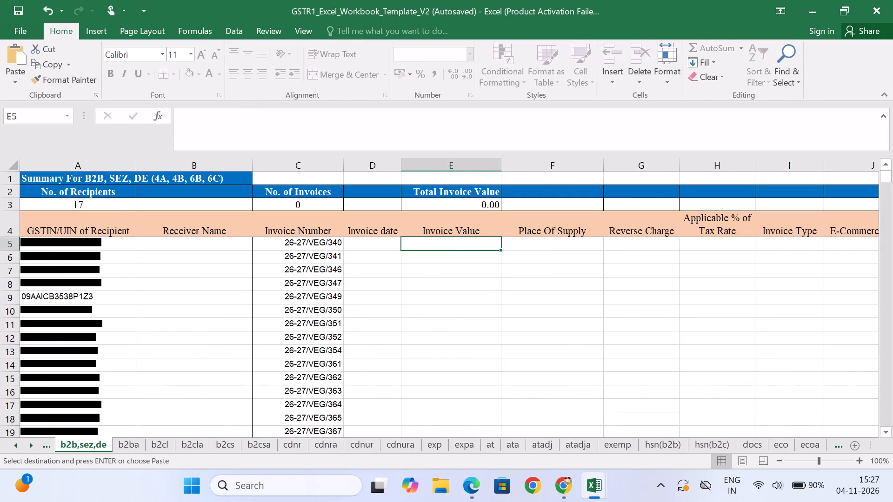
key("ctrl+v")
Copy the filtered Particulars names from B12 down in the DayBook workbook into the template's Receiver Name column, starting at B5.
key("Right")
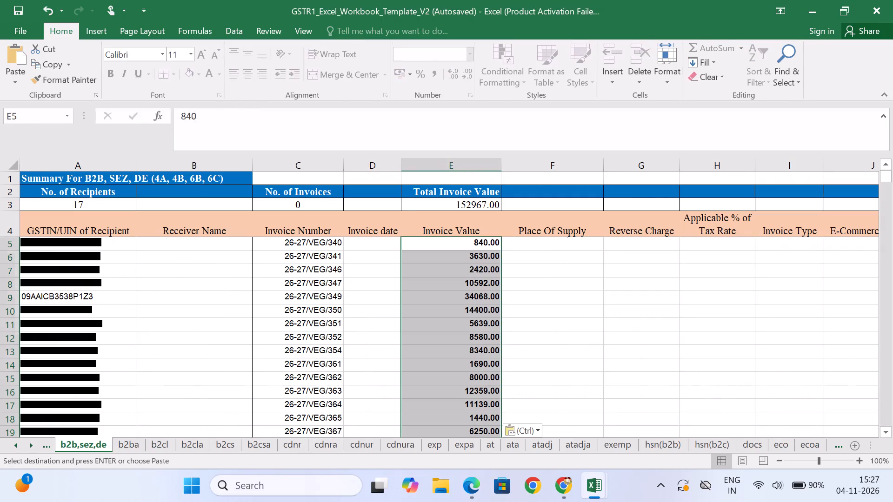
key("Left")
key("Left")
key("Left")
key("Left")
key("Left")
key("Right")
key("alt+Tab")
key("Left")
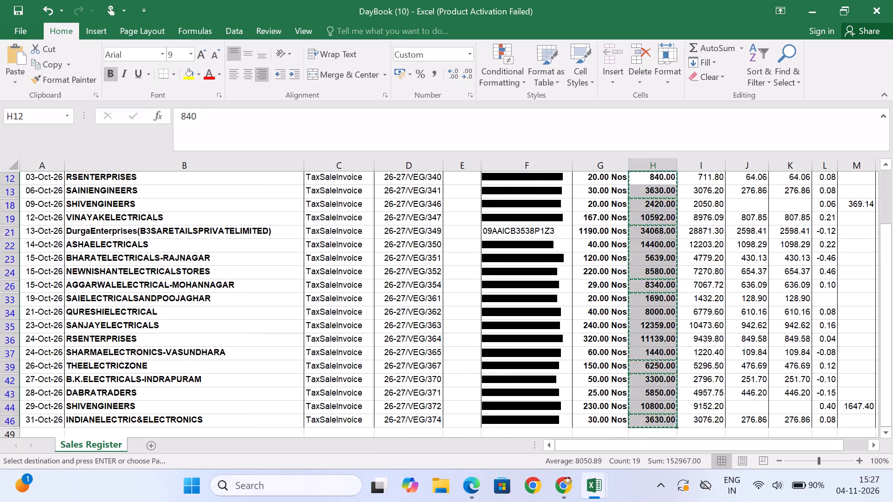
key("Up")
key("Left")
key("Down")
key("ctrl+Left")
key("Right")
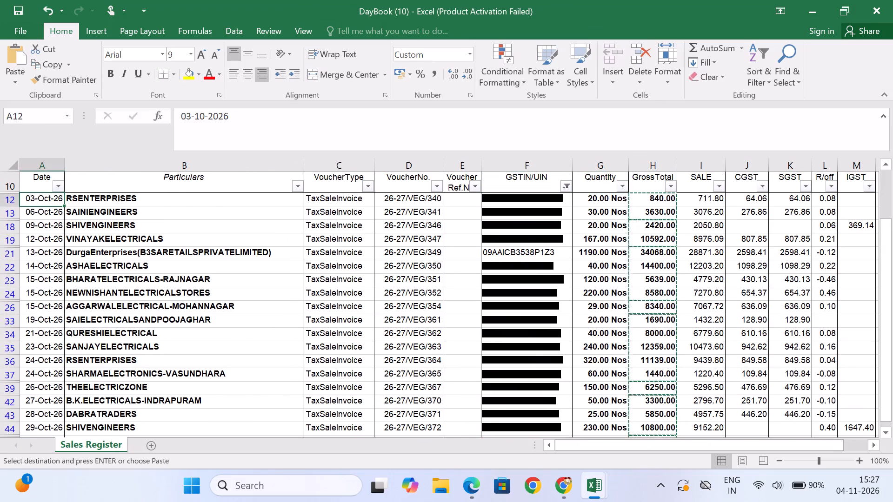
key("ctrl+shift+Down")
key("ctrl+c")
key("alt+Tab")
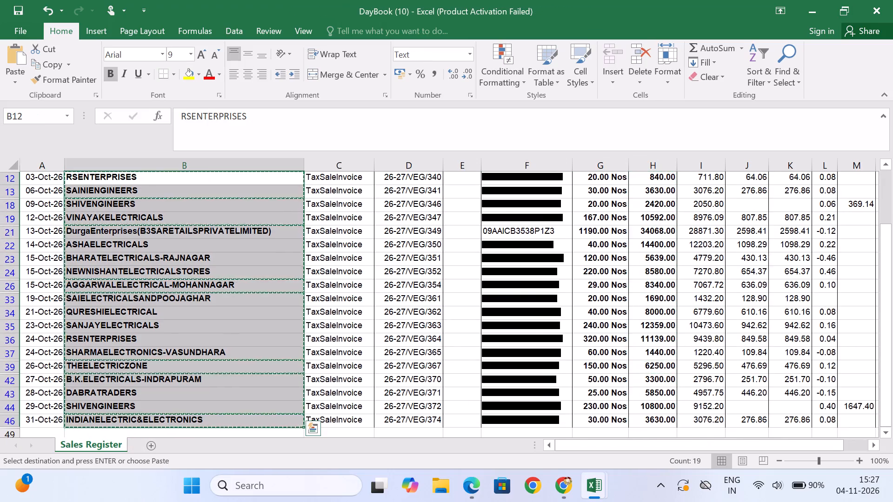
key("ctrl+v")
Look across row 5 of the b2b,sez,de sheet to check the columns through E-Commerce GSTIN.
key("Right")
key("Right")
key("Right")
key("Right")
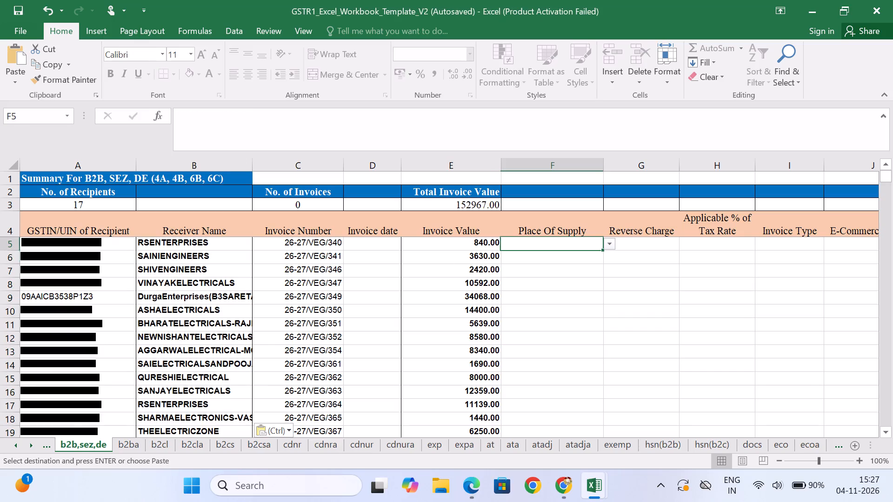
key("Right")
key("Right")
key("Right")
key("Right")
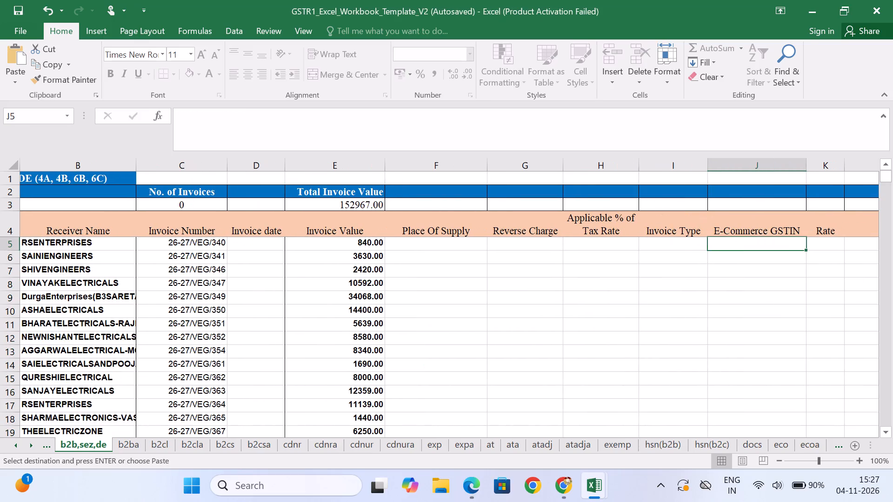
key("alt+Tab")
key("alt+Tab")
key("Left")
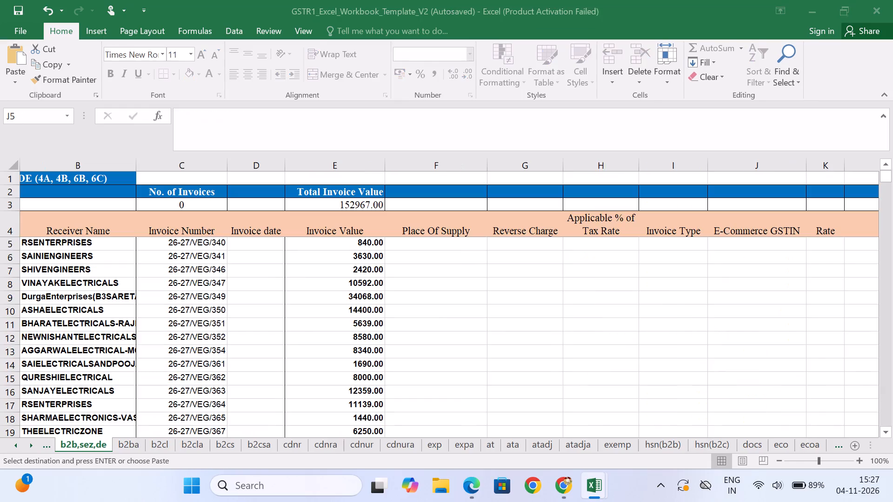
key("Left")
key("Left")
key("Left")
key("Left")
key("Left")
key("Left")
key("Left")
key("Left")
key("Left")
key("Left")
key("Left")
key("Left")
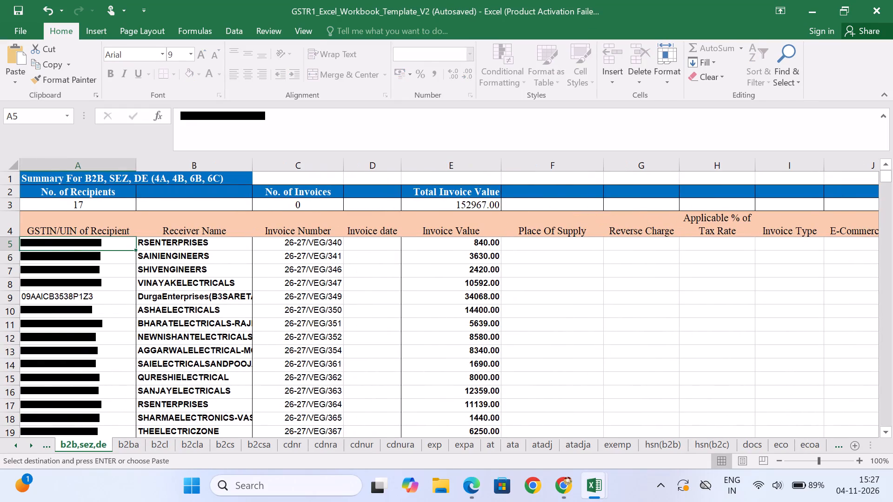
Set Reverse Charge to N for the first invoice in row 5.
key("Right")
key("Right")
key("Right")
key("Right")
key("Right")
key("Right")
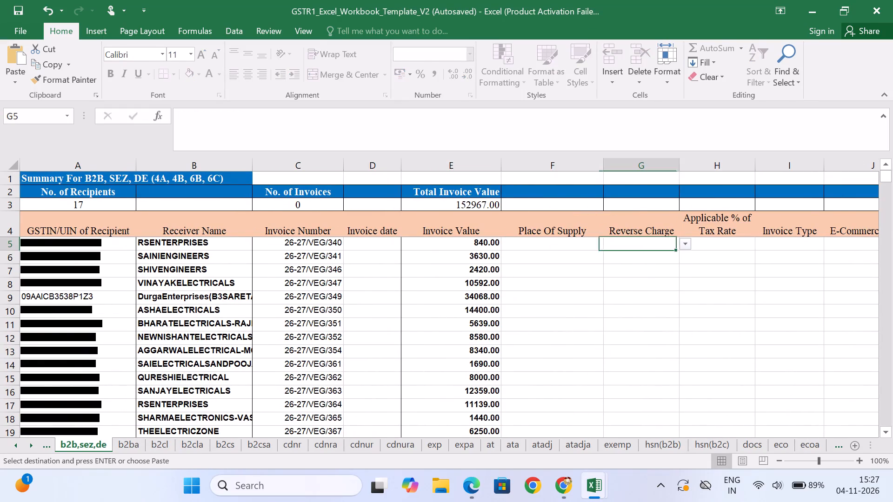
key("alt+Down")
key("Down")
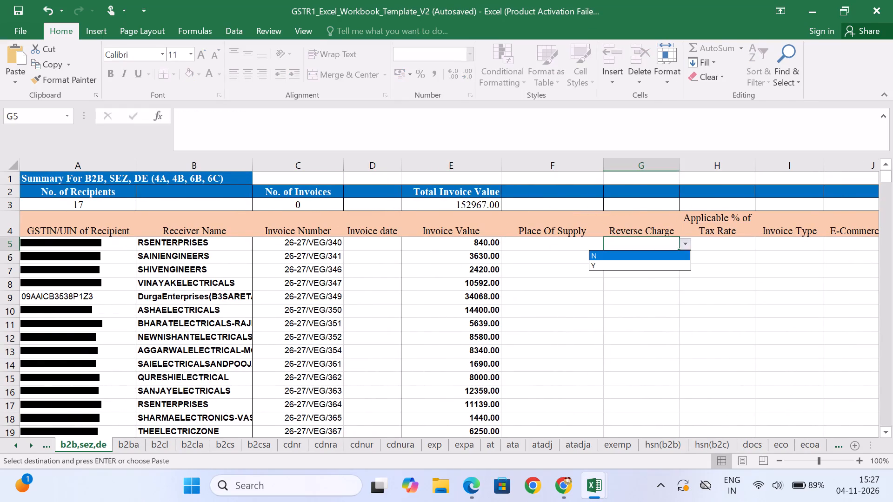
key("Return")
Set the Invoice Type to Regular B2B for the first invoice in row 5.
key("Right")
key("Right")
key("alt+Down")
key("Down")
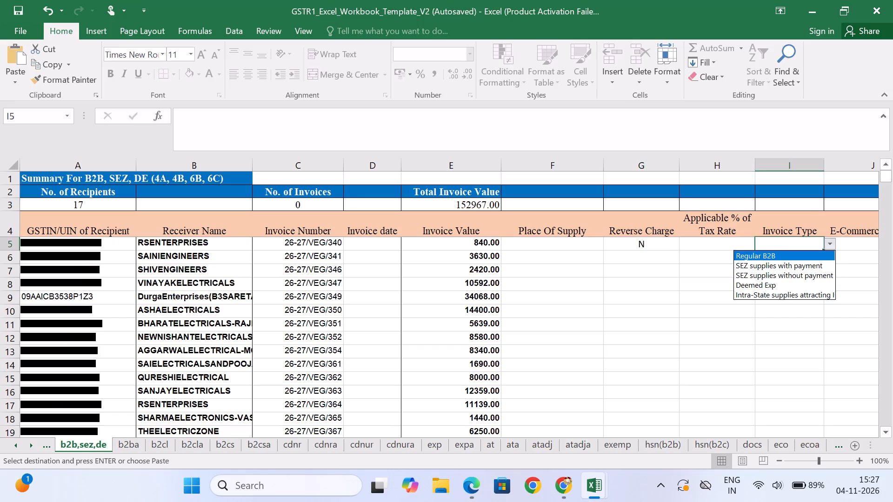
key("Return")
Set the Rate to 18.00 for the first invoice in row 5.
key("Right")
key("Right")
key("Right")
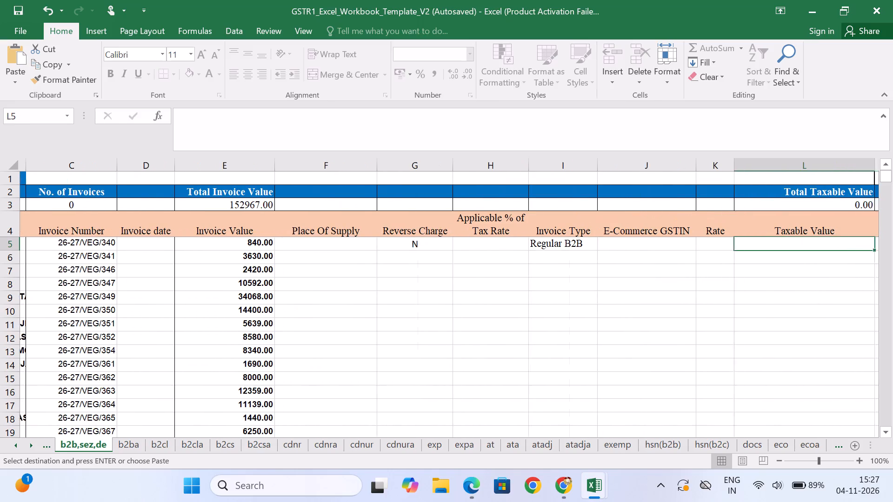
key("Left")
key("alt+Down")
key("Down")
key("Down")
key("Down")
key("Down")
key("Down")
key("Down")
key("Down")
key("Down")
key("Down")
key("Down")
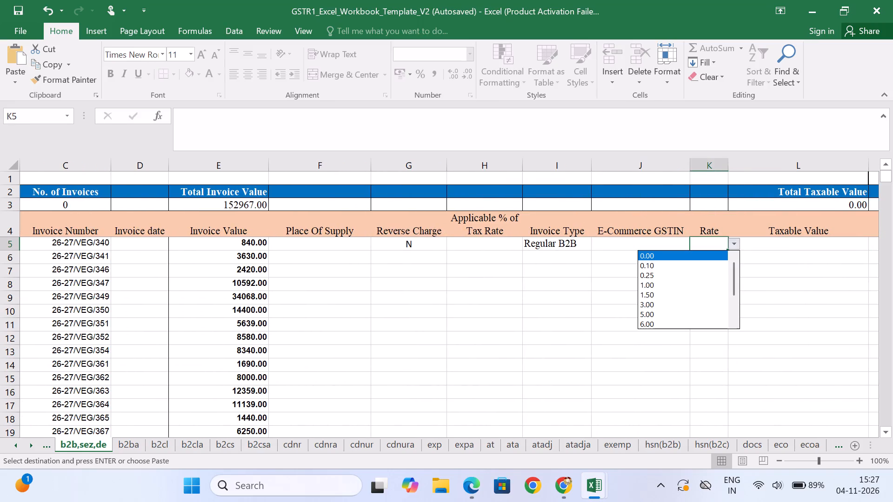
key("Down")
key("Down")
key("Up")
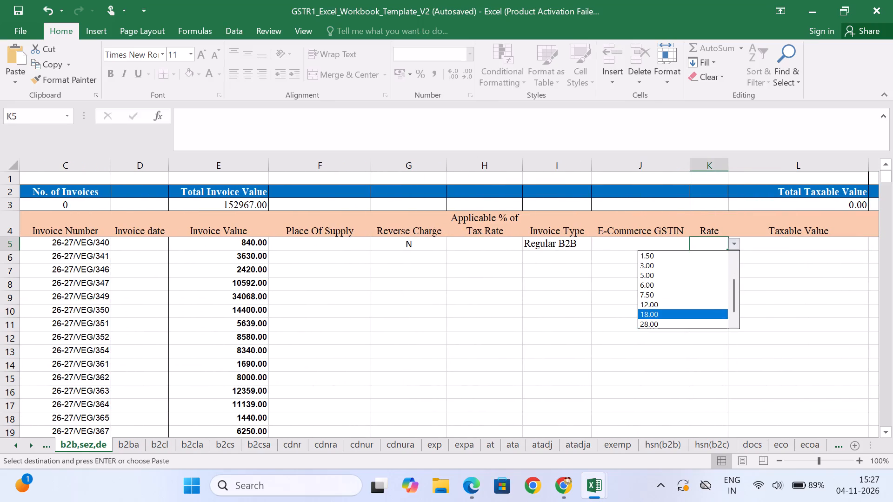
key("Return")
Copy the filtered SALE amounts from I12 down in the DayBook workbook into the template's Taxable Value column, starting at L5.
key("Right")
key("Right")
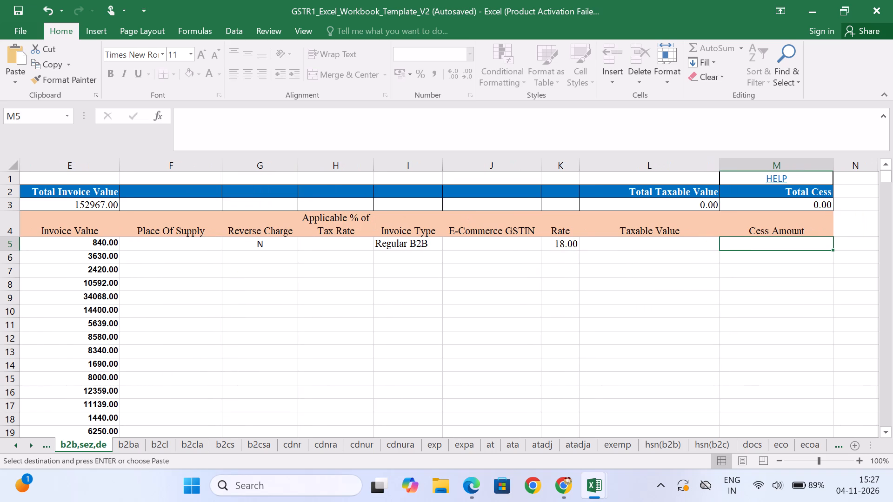
key("Left")
key("alt+Tab")
key("Up")
key("Right")
key("Right")
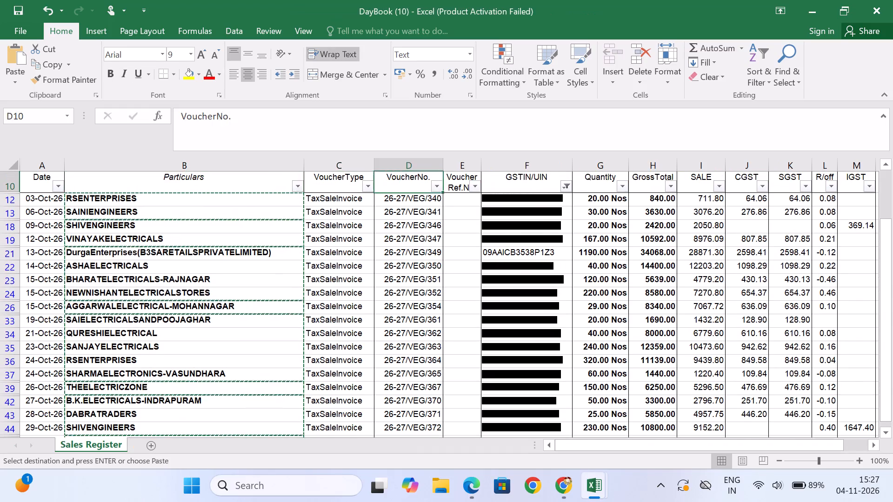
key("Right")
key("Right")
key("Right")
key("Right")
key("Right")
key("Down")
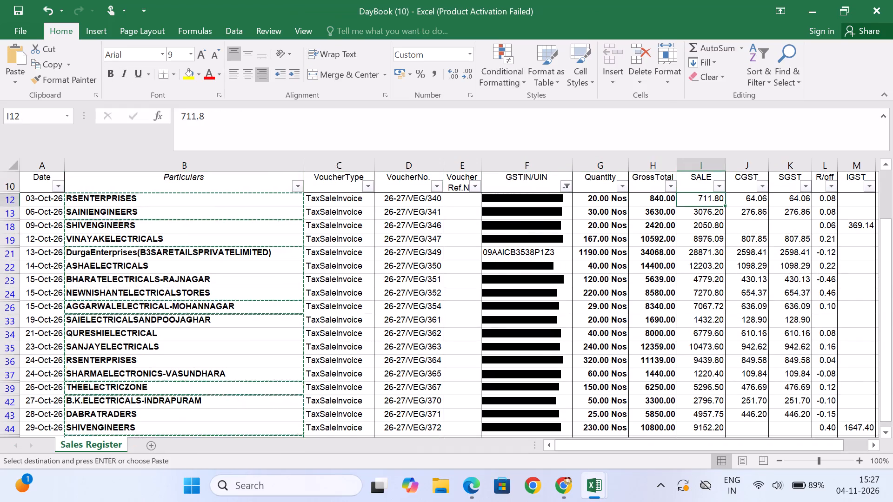
key("ctrl+shift+Down")
key("ctrl+c")
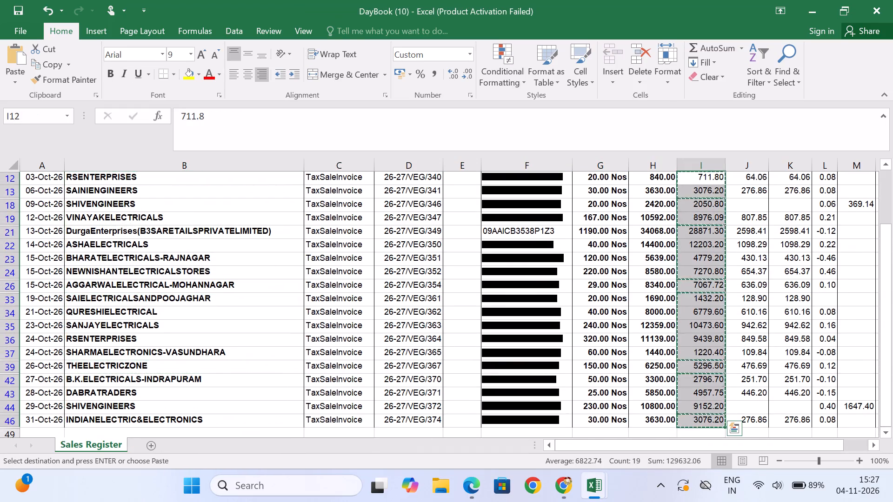
key("alt+Tab")
key("ctrl+v")
Enter 0 as the Cess Amount for the first invoice in M5.
key("Right")
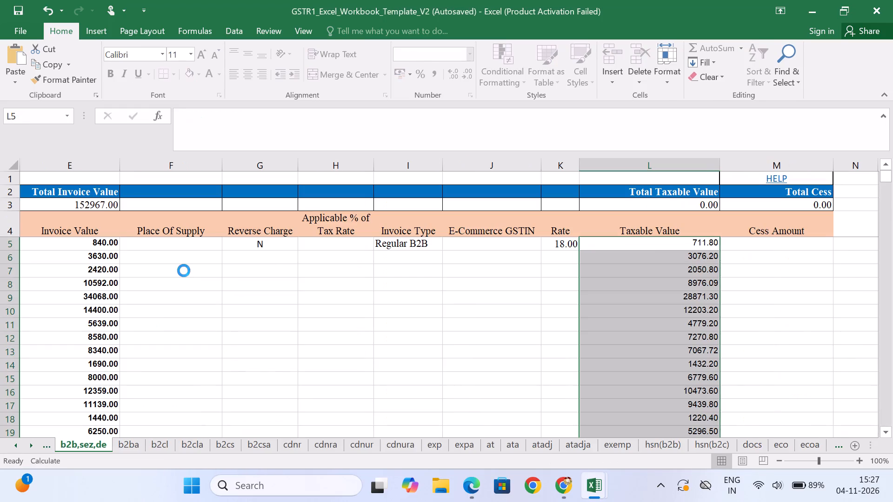
key("0")
key("Return")
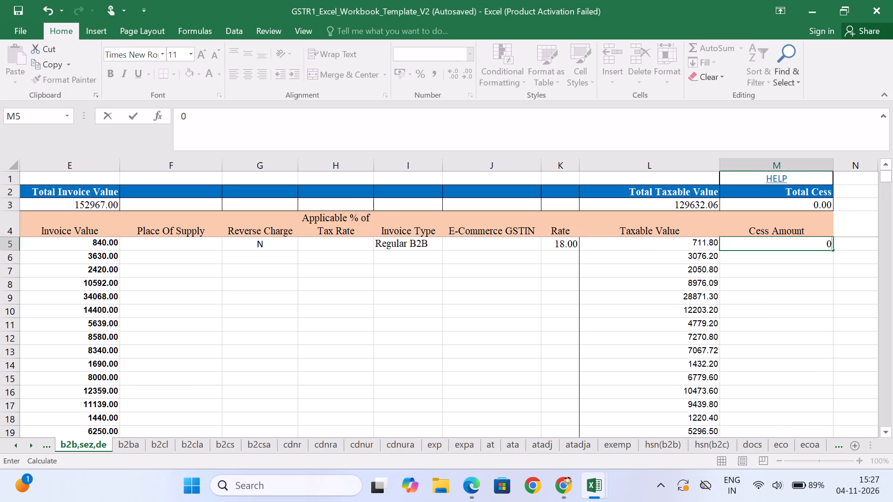
key("Return")
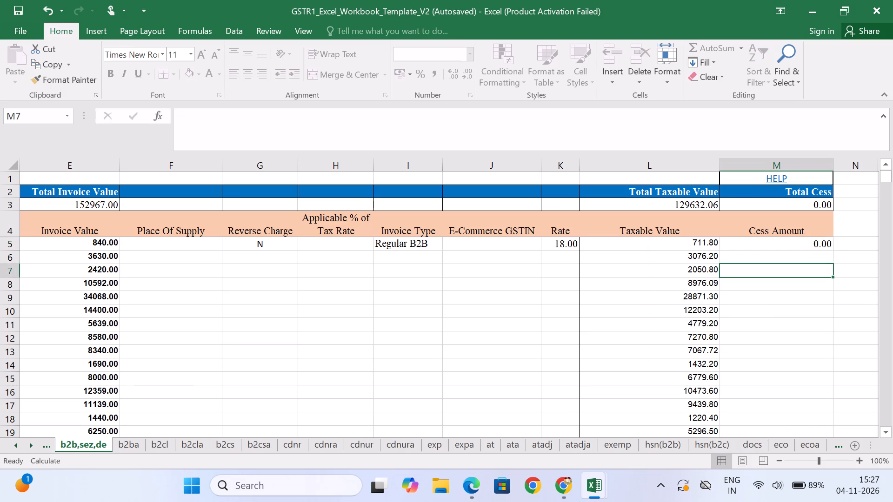
Fill the first invoice's Cess Amount down the column from M5 to the last invoice in row 23.
key("Down")
key("Up")
key("Up")
key("Up")
key("shift+Down")
key("shift+Down")
key("shift+Down")
key("shift+Down")
key("shift+Down")
key("shift+Down")
key("shift+Down")
key("shift+Down")
key("shift+Down")
key("shift+Down")
key("shift+Down")
key("shift+Down")
key("shift+Down")
key("shift+Down")
key("shift+Down")
key("shift+Down")
key("shift+Down")
key("shift+Down")
key("shift+Down")
key("shift+Down")
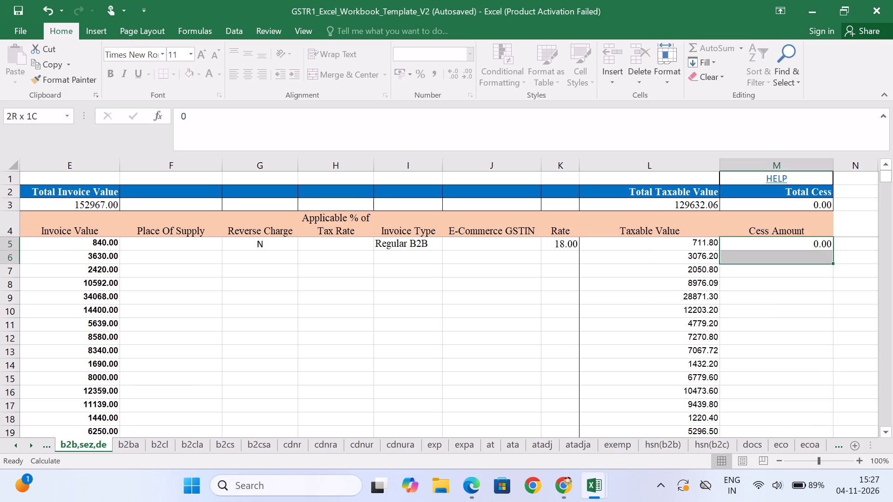
key("shift+Down")
key("shift+Up")
key("shift+Up")
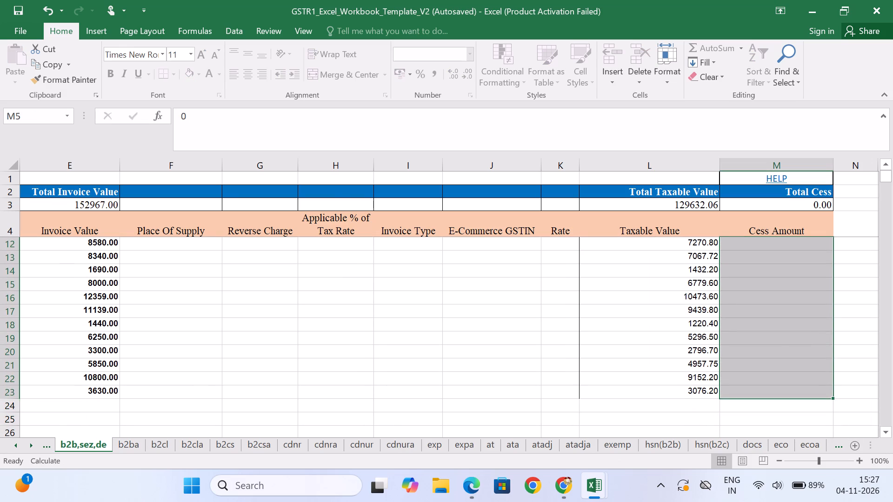
key("ctrl+d")
Fill the first invoice's Reverse Charge through Rate entries in G5:K5 down to the last invoice in row 23.
key("Up")
key("Up")
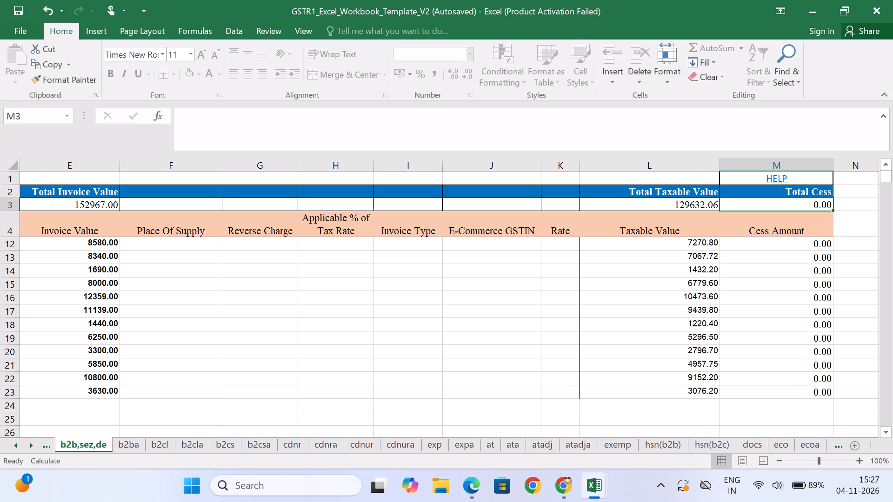
key("Down")
key("Down")
key("ctrl+Left")
key("Left")
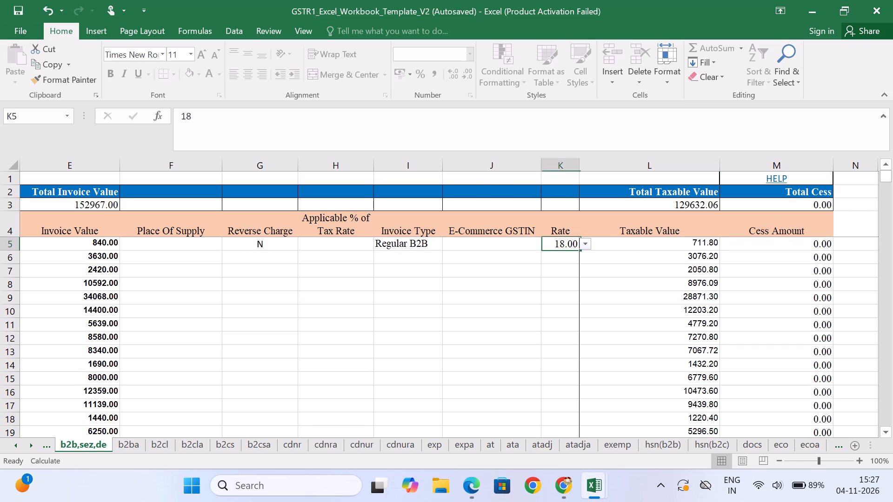
key("Left")
key("Left")
key("Left")
key("shift+Right")
key("shift+Right")
key("shift+Right")
key("shift+Right")
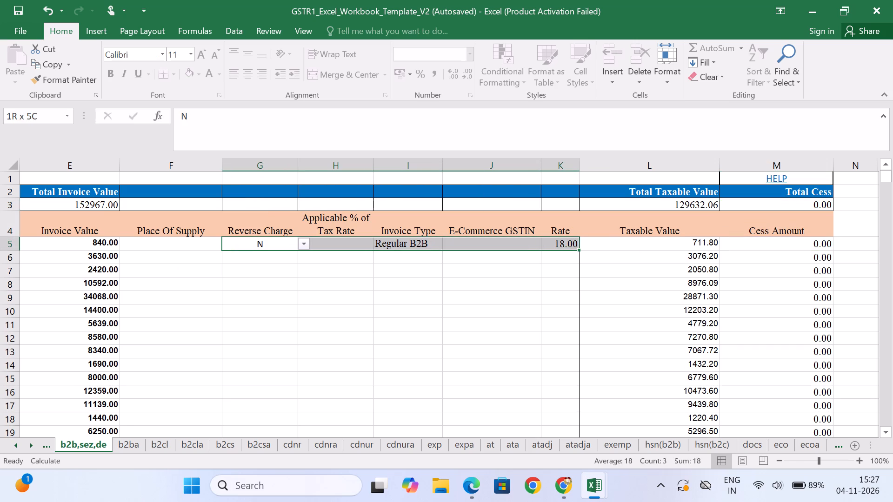
key("shift+Down")
key("shift+Down")
key("shift+Down")
key("shift+Down")
key("shift+Down")
key("shift+Down")
key("shift+Down")
key("shift+Down")
key("shift+Down")
key("shift+Down")
key("shift+Down")
key("shift+Down")
key("shift+Down")
key("shift+Down")
key("shift+Down")
key("shift+Down")
key("shift+Down")
key("shift+Down")
key("shift+Down")
key("shift+Down")
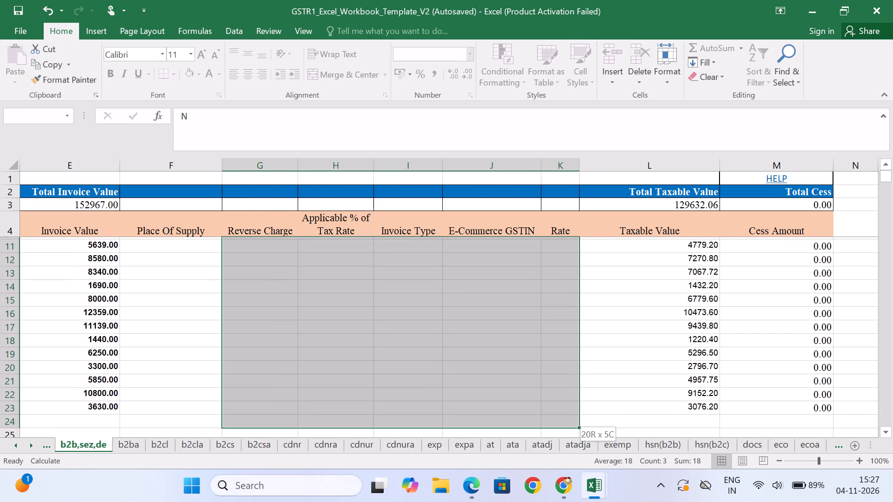
key("shift+Up")
key("ctrl+d")
key("Up")
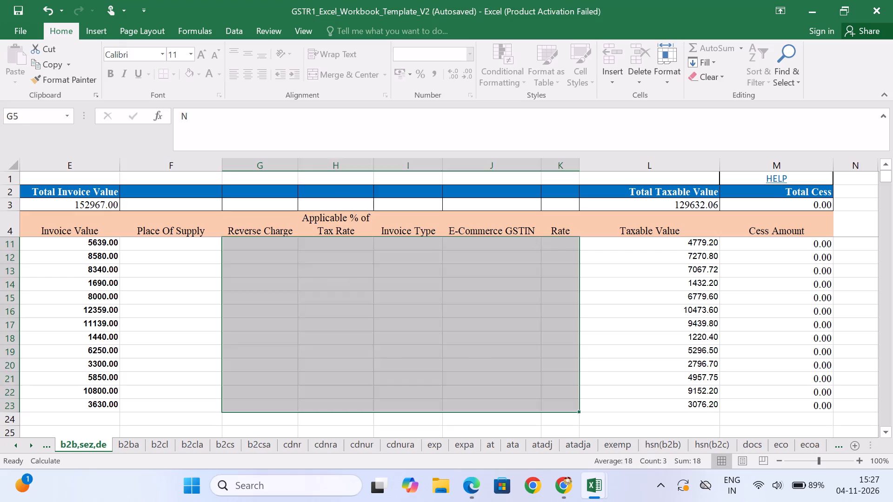
Set the Place Of Supply for the first invoice in F5 to 09-Uttar Pradesh.
key("Left")
key("Left")
key("Left")
key("Down")
key("Left")
key("Left")
key("Left")
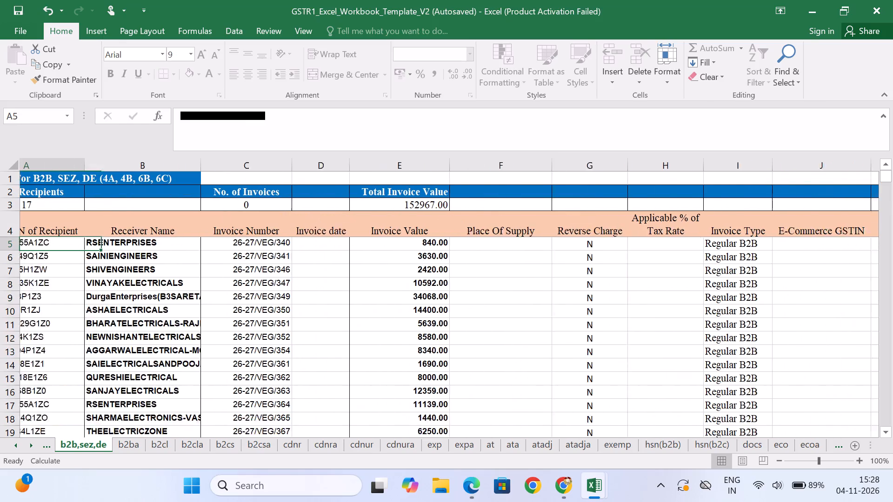
key("Left")
key("Right")
key("Right")
key("Right")
key("Right")
key("Right")
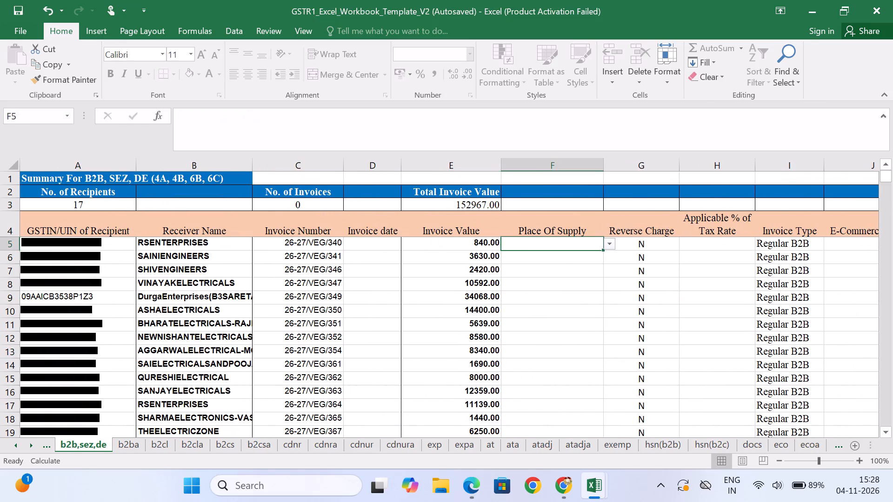
key("alt+Down")
key("Down")
key("Down")
key("Down")
key("Down")
key("Down")
key("Down")
key("Down")
key("Down")
key("Down")
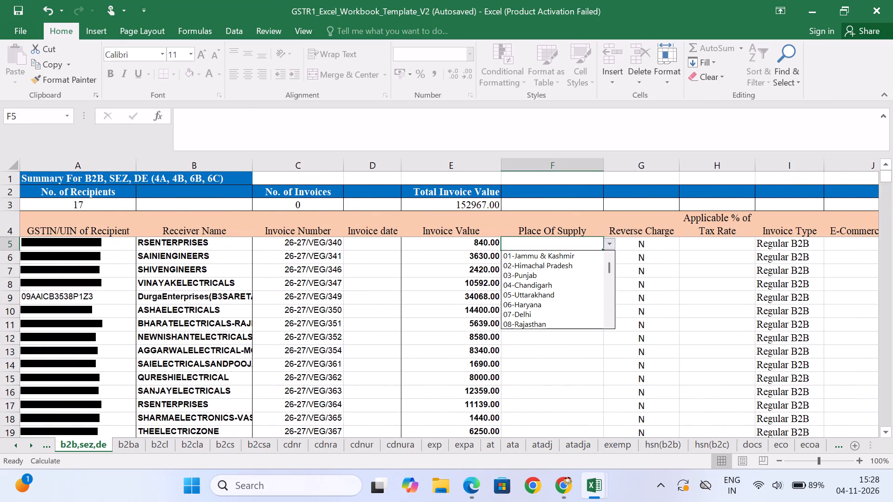
key("Return")
Fill the first invoice's Place Of Supply down into F6.
key("shift+Down")
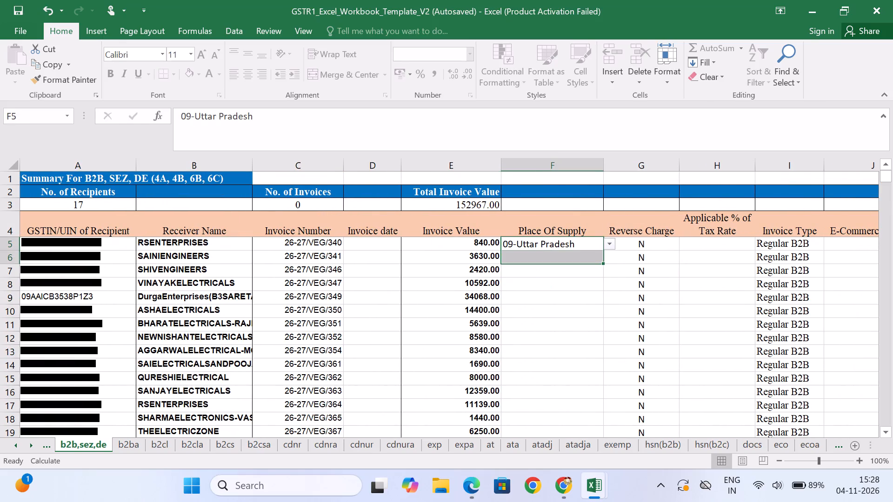
key("ctrl+d")
key("Down")
key("Down")
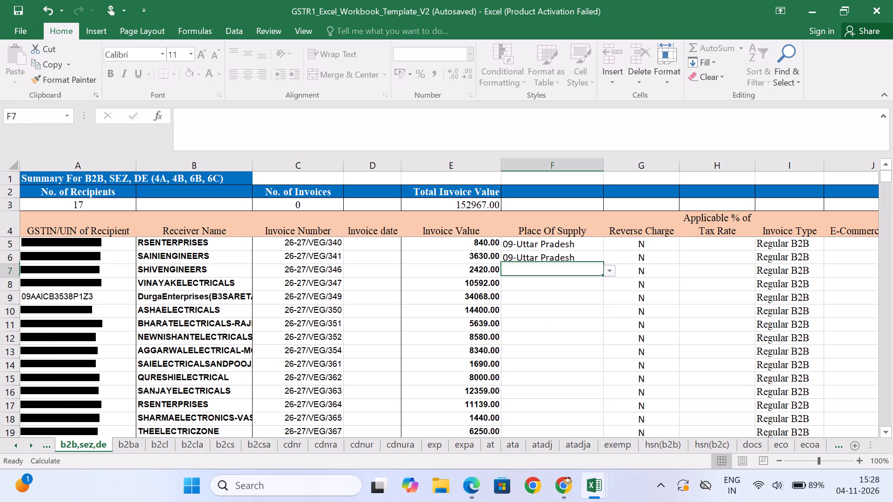
Copy the Place Of Supply from F6 into F8:F21, skipping the SHIVENGINEERS invoice in row 7.
key("Up")
key("ctrl+c")
key("Down")
key("Down")
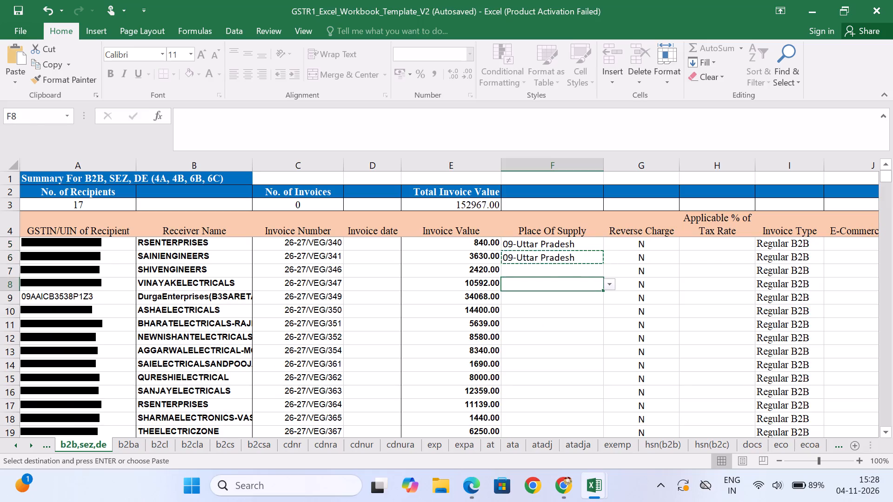
key("shift+Down")
key("shift+Down")
key("shift+Down")
key("shift+Down")
key("shift+Down")
key("shift+Down")
key("shift+Down")
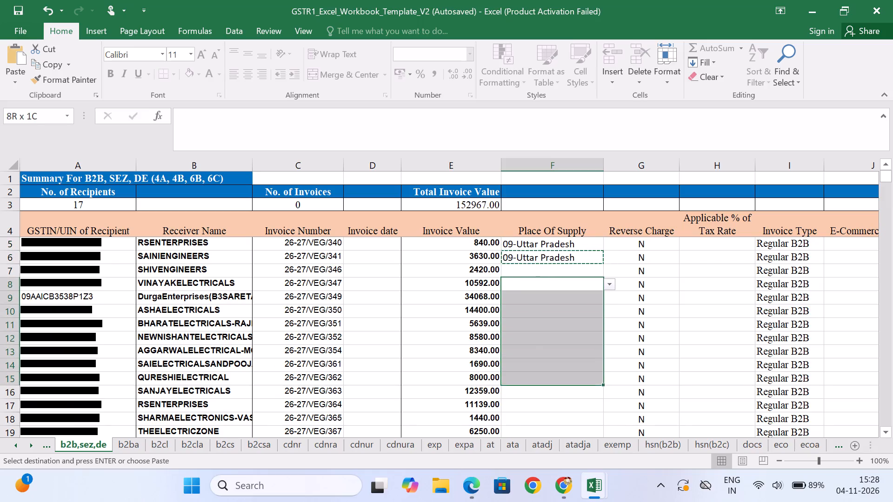
key("shift+Down")
key("shift+Down")
key("shift+Down")
key("shift+Down")
key("shift+Down")
key("shift+Down")
key("shift+Down")
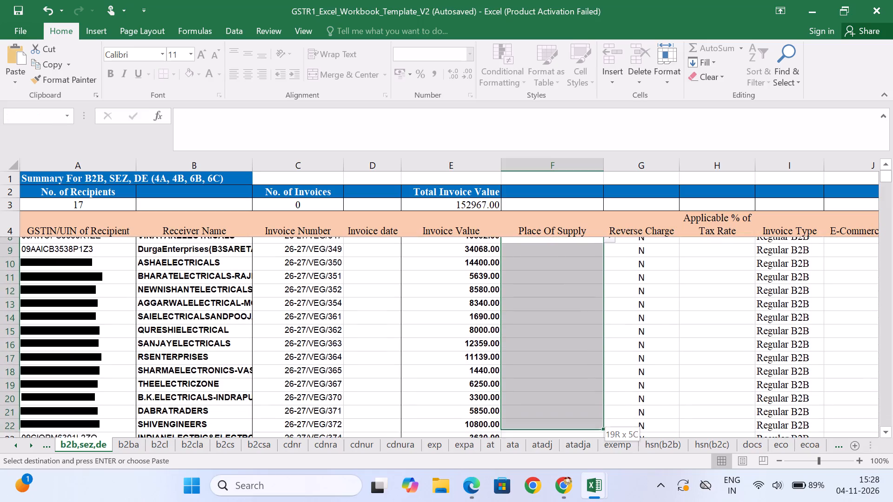
key("shift+Up")
key("ctrl+v")
key("Down")
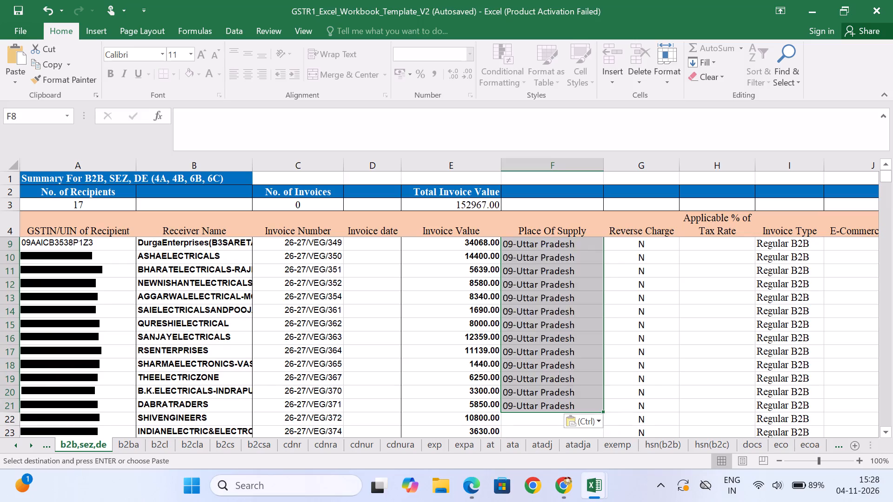
Paste the copied 09-Uttar Pradesh Place Of Supply into F23 for the last invoice.
key("ctrl+Down")
key("Down")
key("Down")
key("shift+Down")
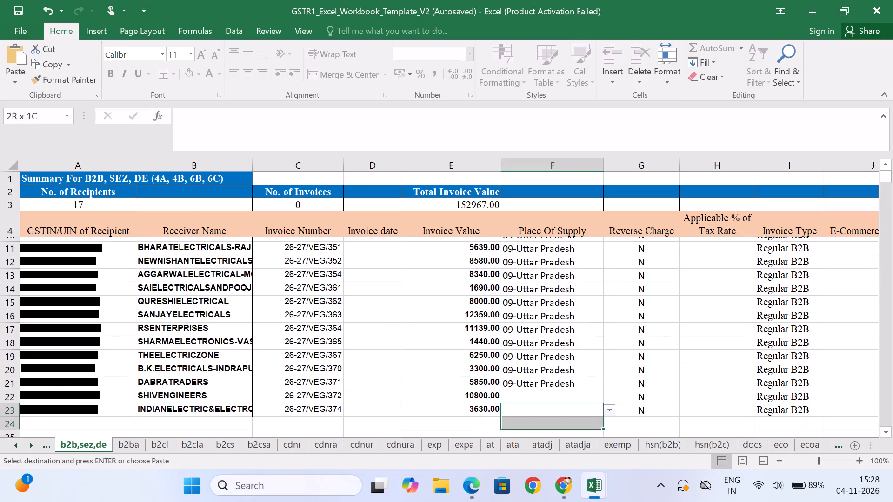
key("Up")
key("Down")
key("ctrl+v")
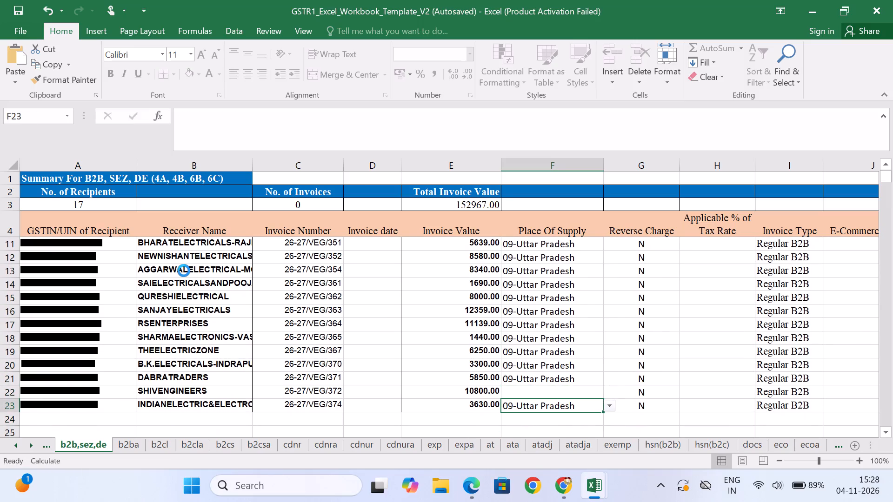
Set the Place Of Supply for the SHIVENGINEERS invoice in F22 to 07-Delhi.
key("Up")
key("alt+Down")
key("Down")
key("Down")
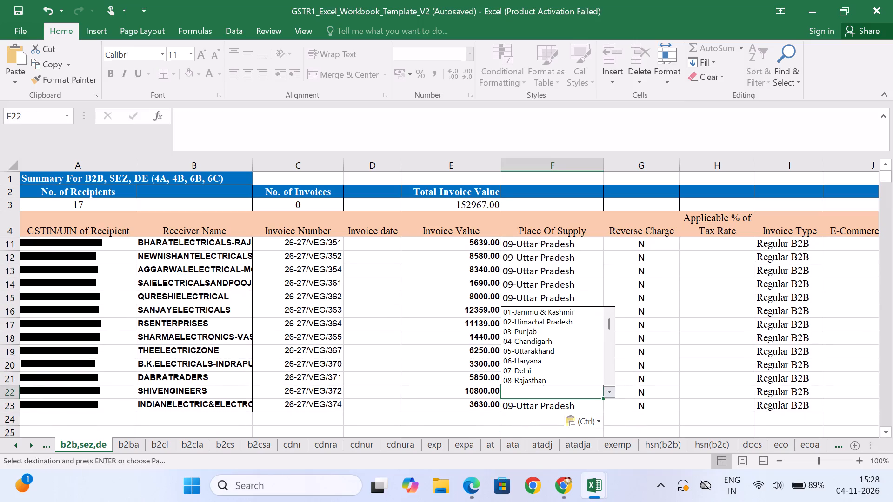
key("Down")
key("Down")
key("Down")
key("Down")
key("Down")
key("Return")
key("Up")
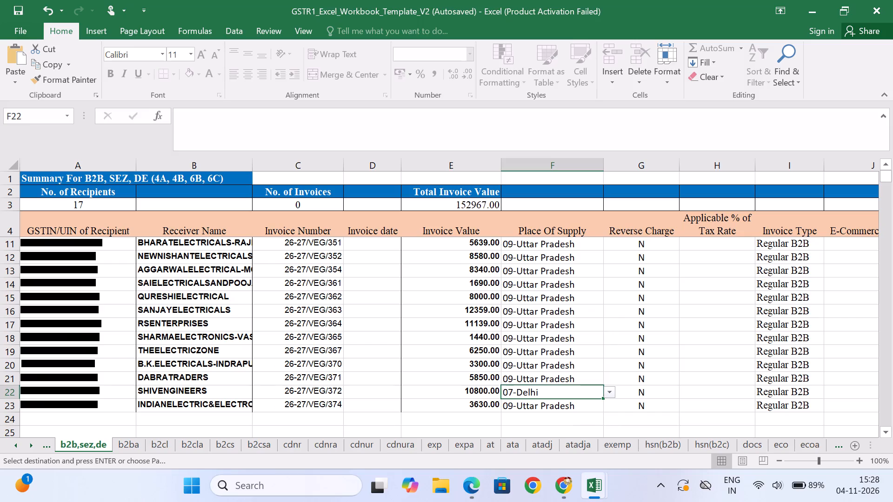
Set the Place Of Supply for the SHIVENGINEERS invoice in F7 to 07-Delhi and end the pending copy.
key("Up")
key("ctrl+Up")
key("Up")
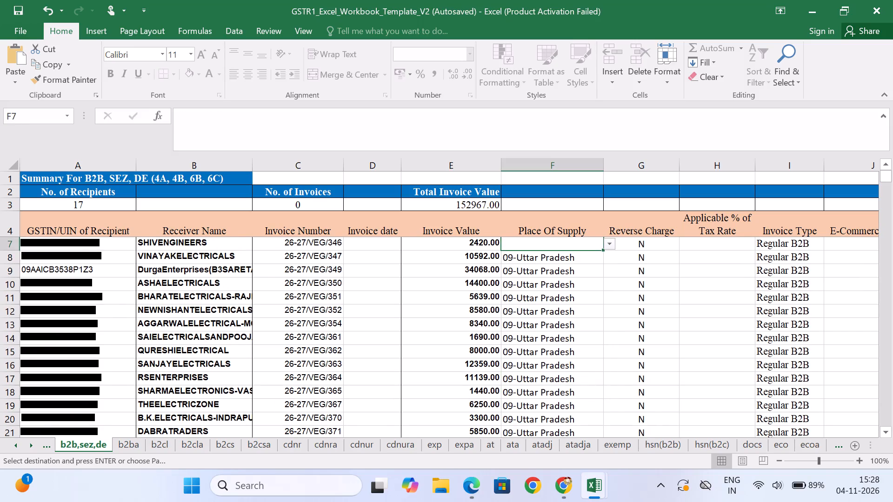
key("alt+Down")
key("Down")
key("Down")
key("Down")
key("Down")
key("Down")
key("Down")
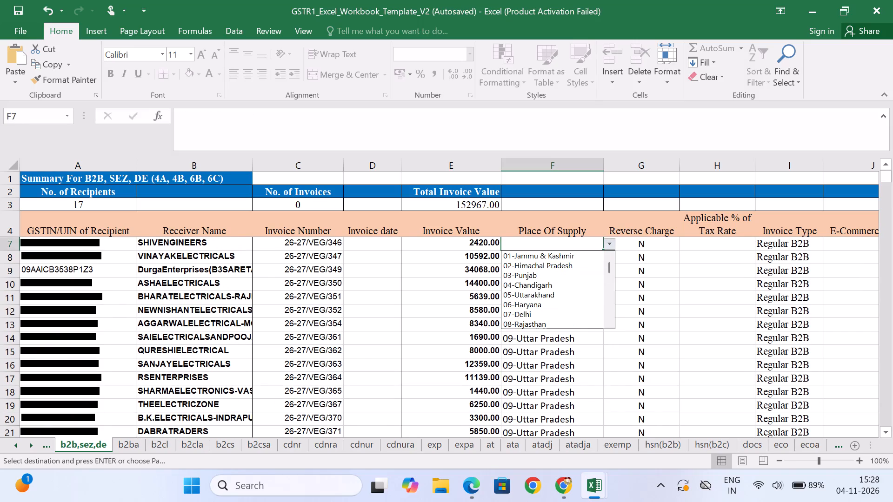
key("Down")
key("Return")
key("Up")
key("Up")
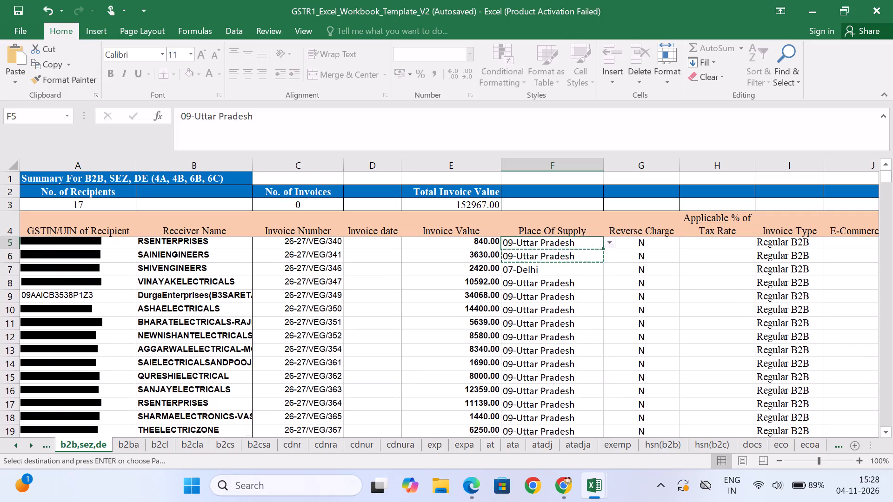
key("Up")
key("Up")
key("Up")
key("Down")
key("Down")
key("Escape")
key("Down")
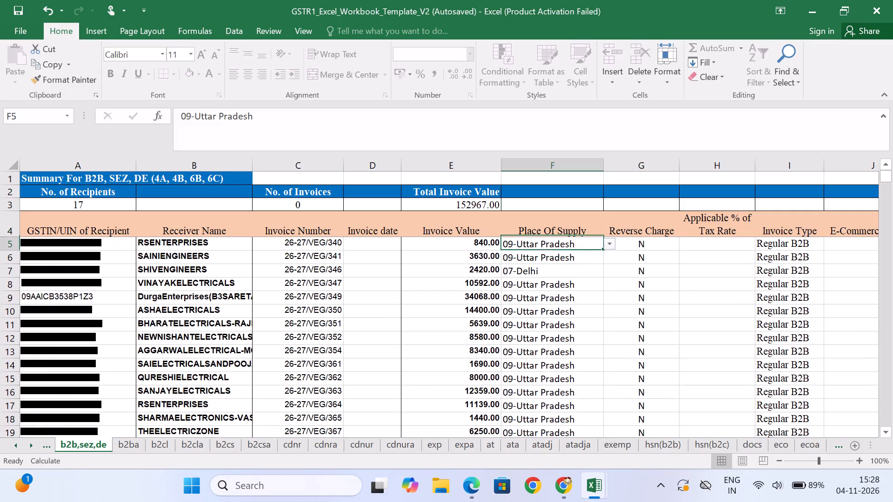
Review the first invoice's entries across row 5, from the recipient GSTIN to the Taxable Value.
key("Left")
key("Left")
key("Left")
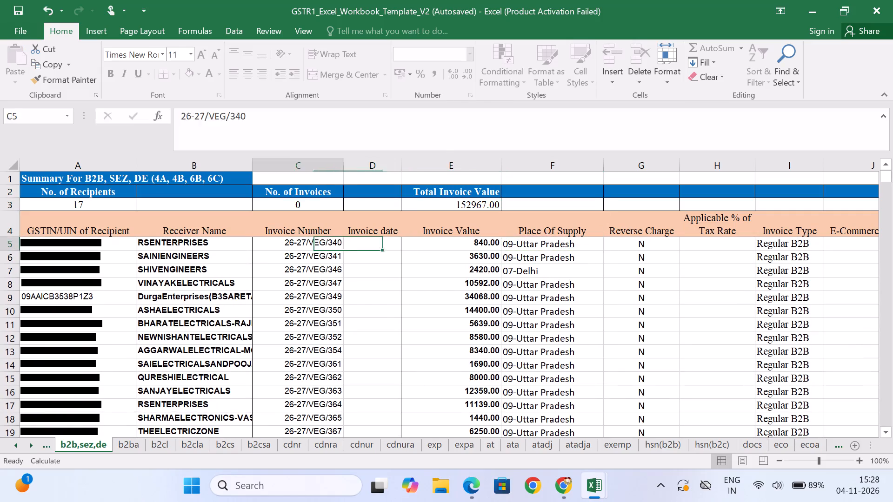
key("Left")
key("Left")
key("Left")
key("Left")
key("Left")
key("Right")
key("Right")
key("Right")
key("Right")
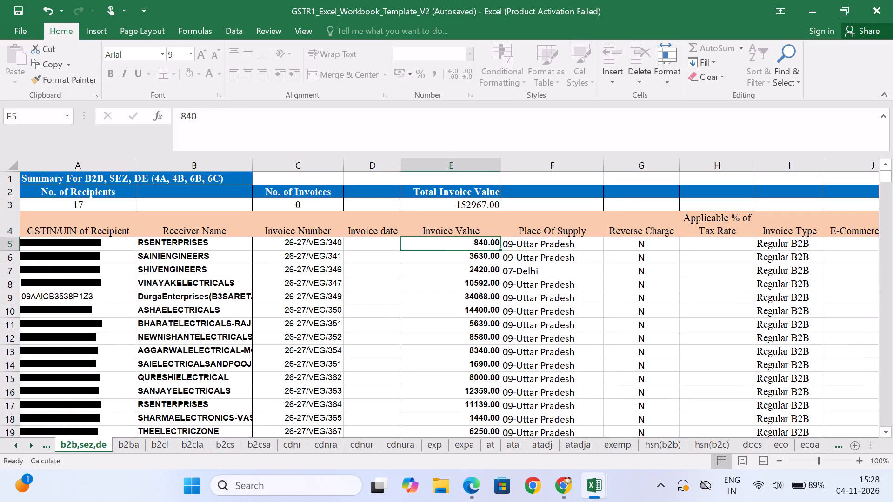
key("Right")
key("Right")
key("Right")
key("Right")
key("Right")
key("Right")
key("Right")
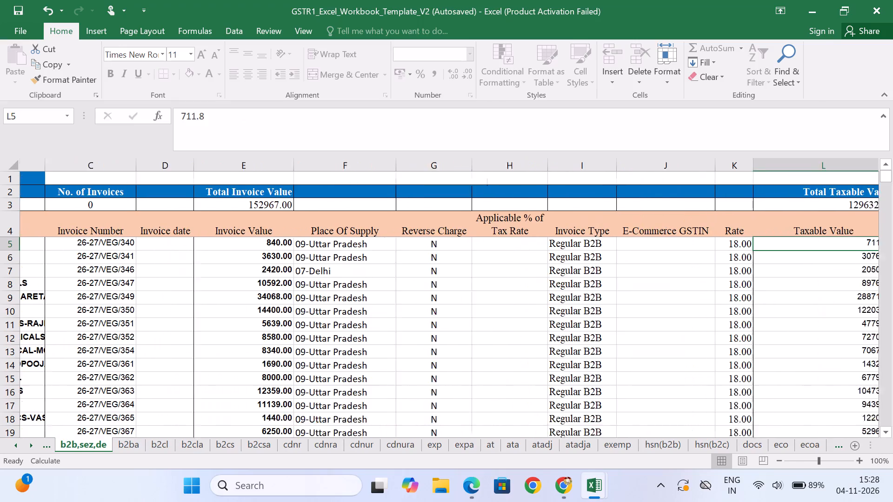
Look up the first RSENTERPRISES invoice's date in the DayBook workbook and enter 03-10-26 as its Invoice date in D5 of the GSTR1 template.
key("Right")
key("Left")
key("Left")
key("Left")
key("Left")
key("Left")
key("Left")
key("Left")
key("Left")
key("Left")
key("Left")
key("Left")
key("Left")
key("Left")
key("Left")
key("Left")
key("Left")
key("Left")
key("Left")
key("Left")
key("Left")
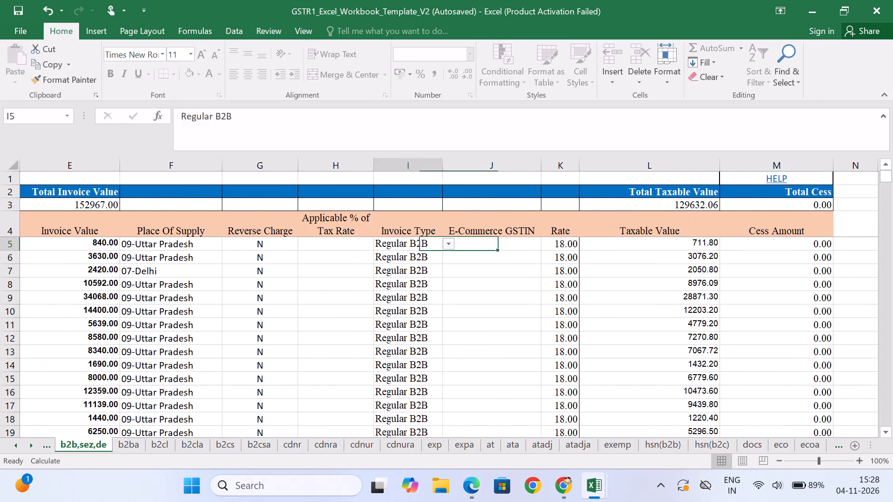
key("Right")
key("Right")
key("Right")
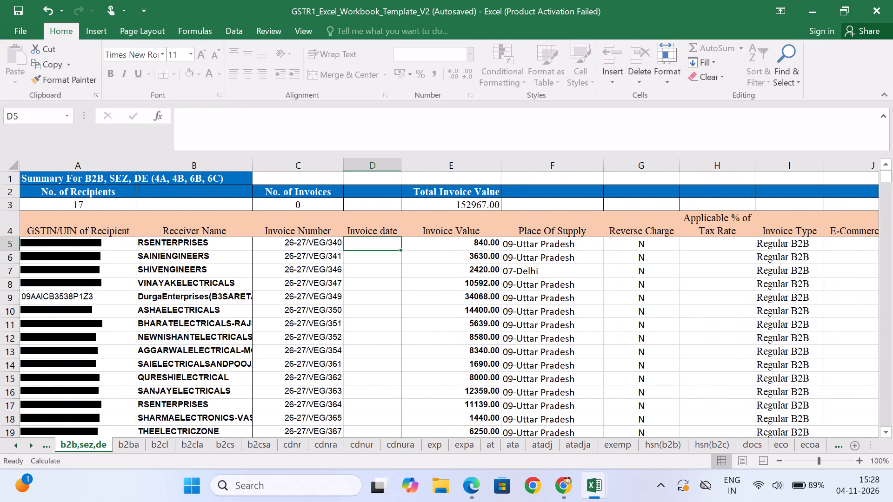
key("alt+Tab")
key("Left")
key("Left")
key("Left")
key("Left")
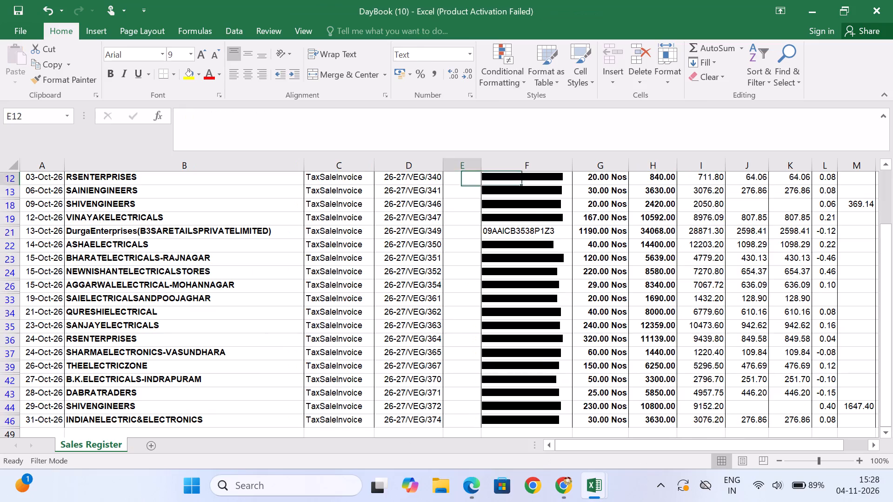
key("Left")
key("Left")
key("Left")
key("Left")
key("Left")
key("Up")
key("Up")
key("Down")
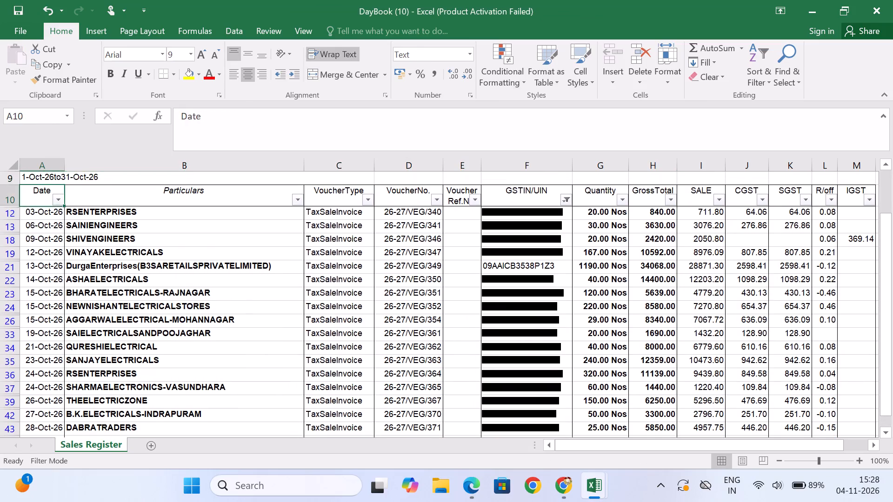
key("Down")
key("Down")
key("Up")
key("alt+Tab")
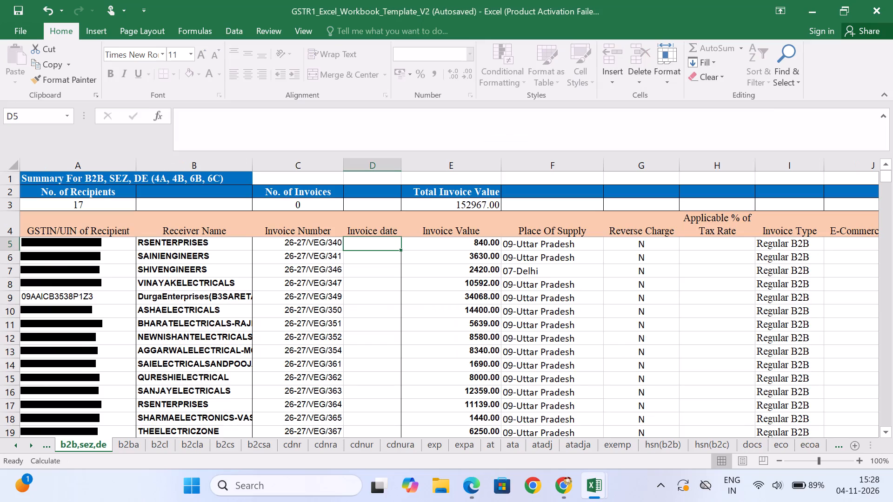
type("03-10-26")
key("Return")
key("alt+Tab")
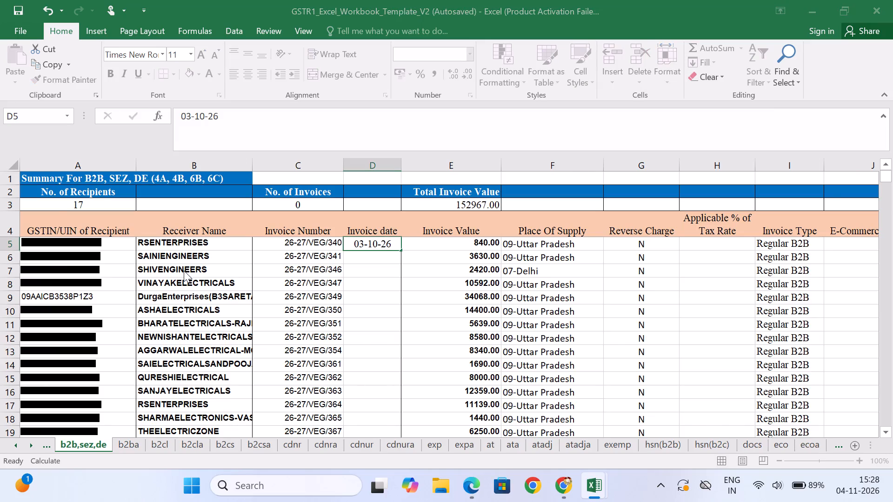
key("alt+Tab")
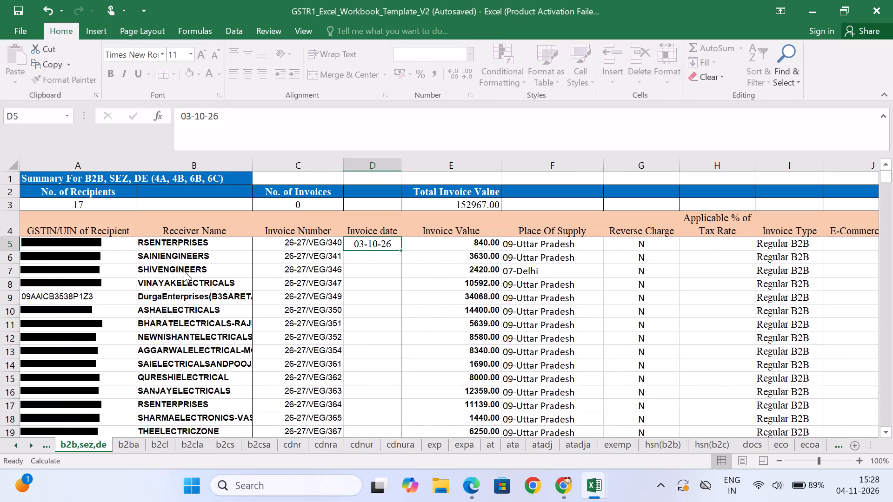
key("Return")
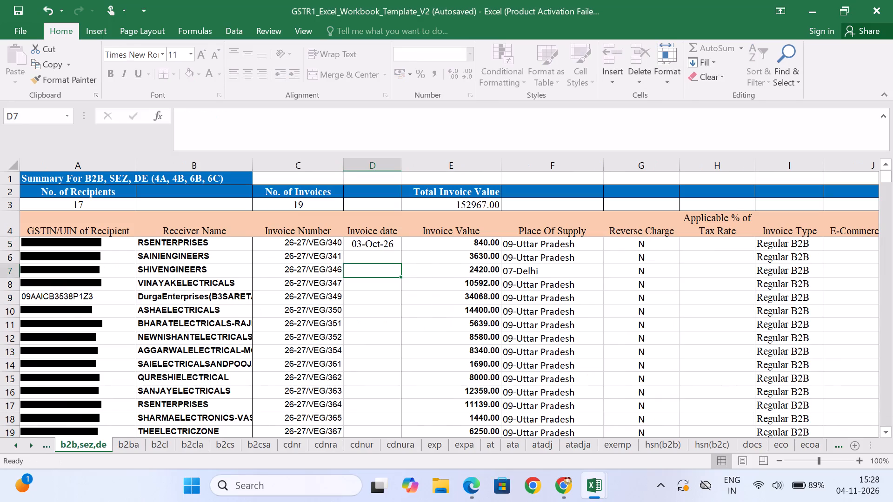
Check the next two DayBook dates and enter Invoice dates 06-10-26 in D6 and 09-10-26 in D7 of the template.
key("alt+Tab")
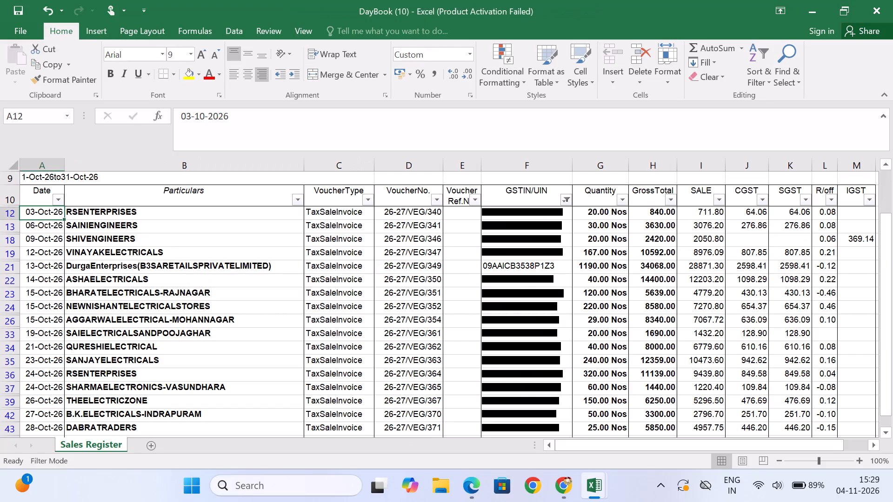
key("Down")
key("Down")
key("alt+Tab")
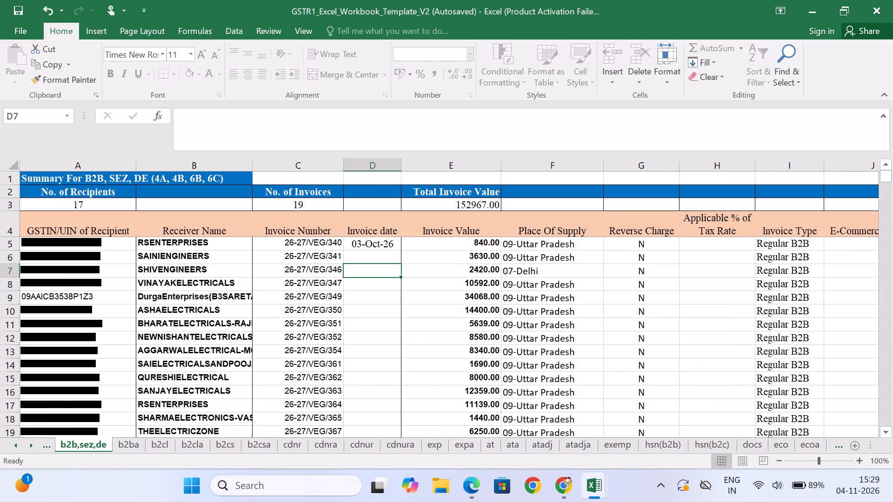
key("Up")
key("Up")
key("Down")
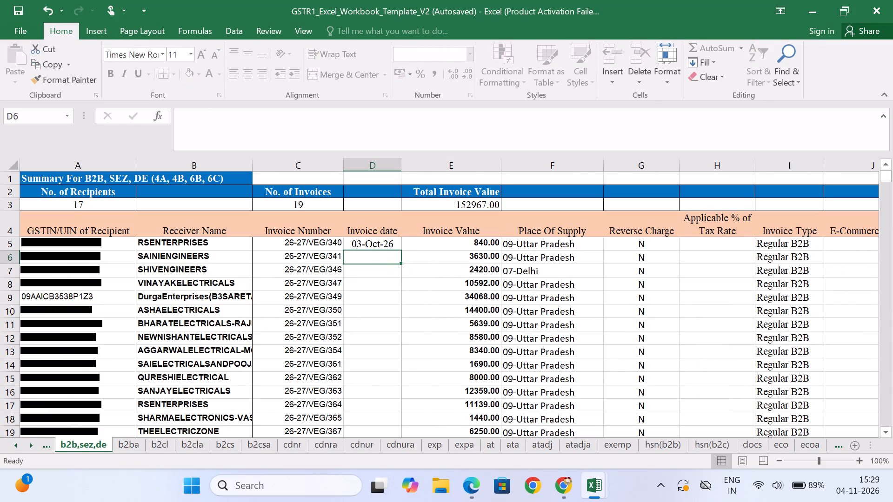
type("06-10-26")
key("Return")
type("09-10-26")
key("Return")
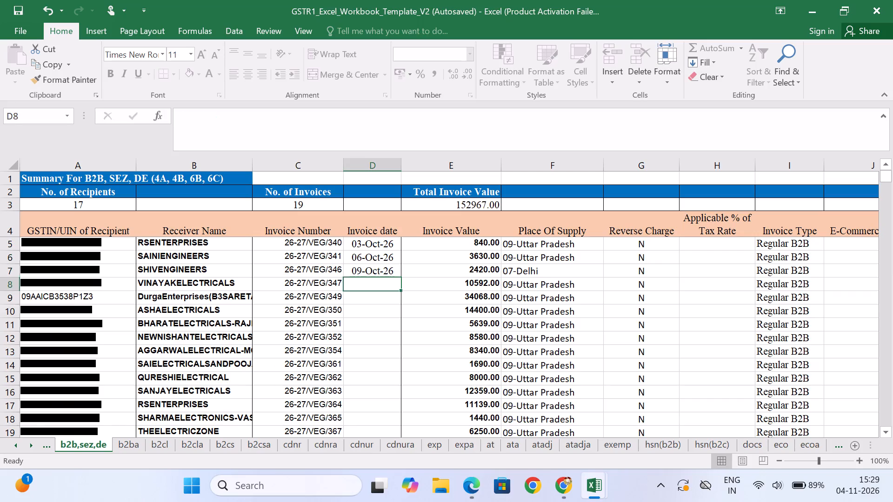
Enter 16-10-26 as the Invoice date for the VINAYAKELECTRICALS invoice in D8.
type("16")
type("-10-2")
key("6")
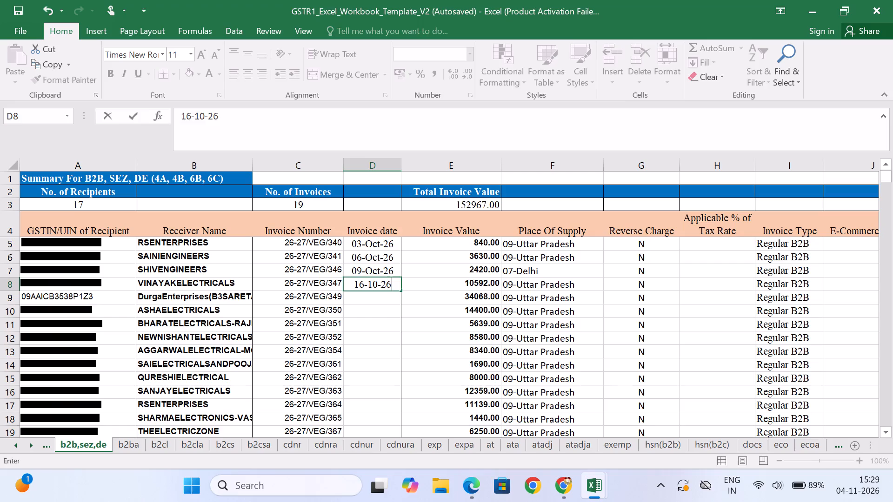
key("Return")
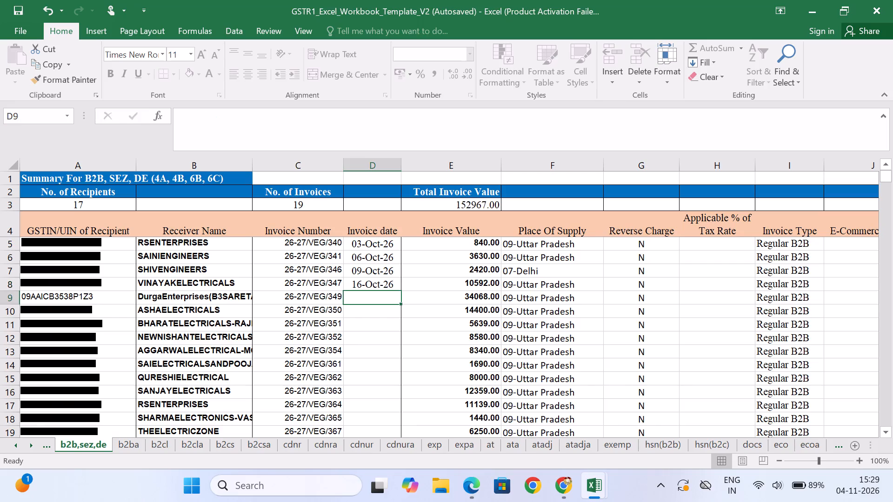
Check the VINAYAKELECTRICALS invoice's date in DayBook and set its Invoice date in D8 to 12-10-26.
key("alt+Tab")
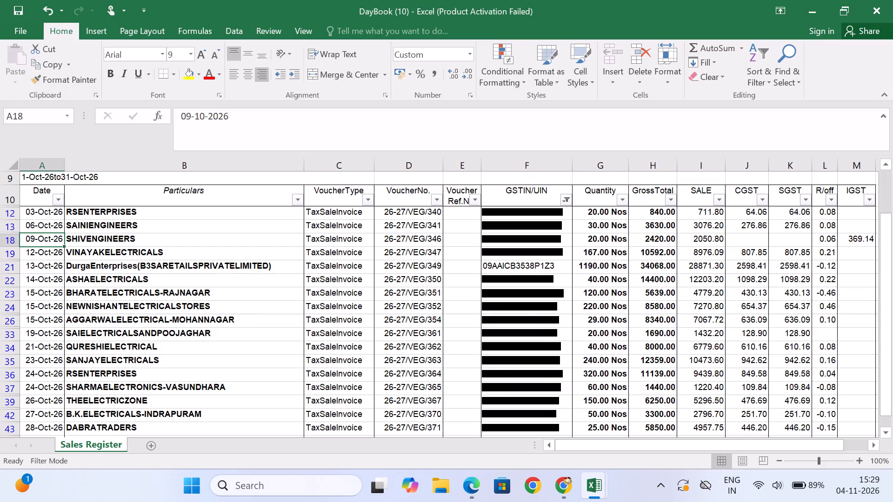
key("Down")
key("Down")
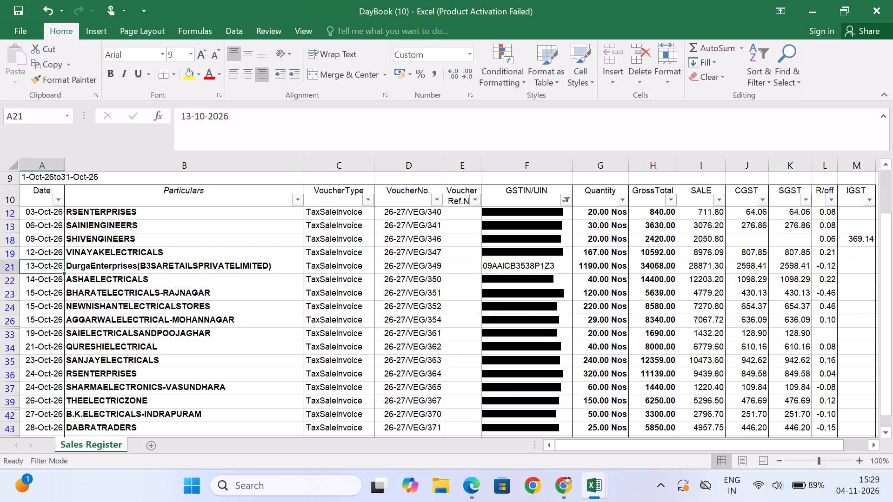
key("alt+Tab")
key("Up")
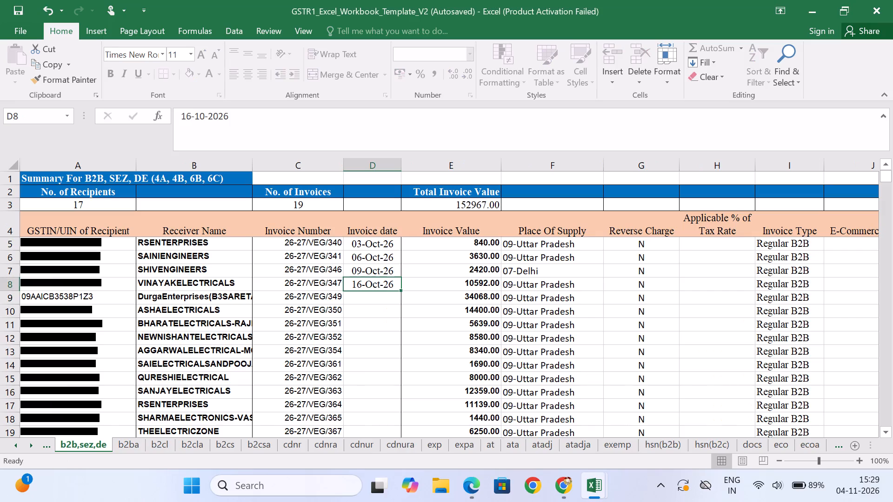
type("12")
type("-1-26")
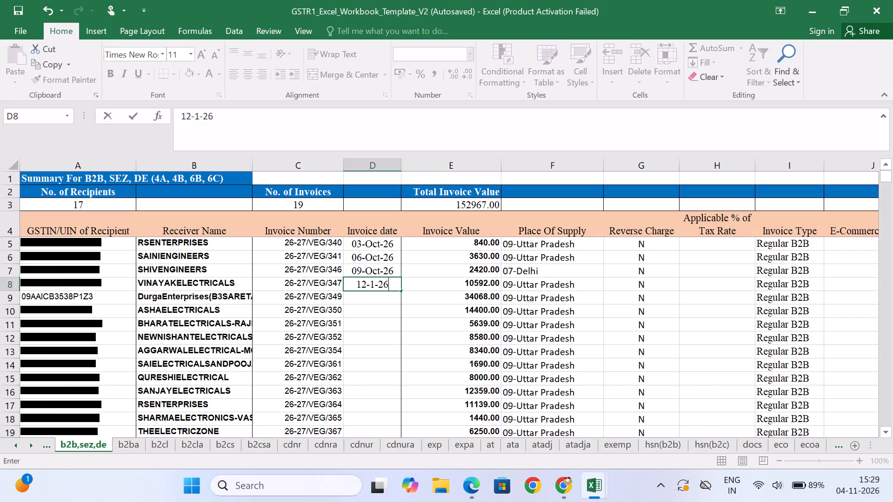
key("BackSpace")
key("BackSpace")
key("BackSpace")
key("0")
type("-26")
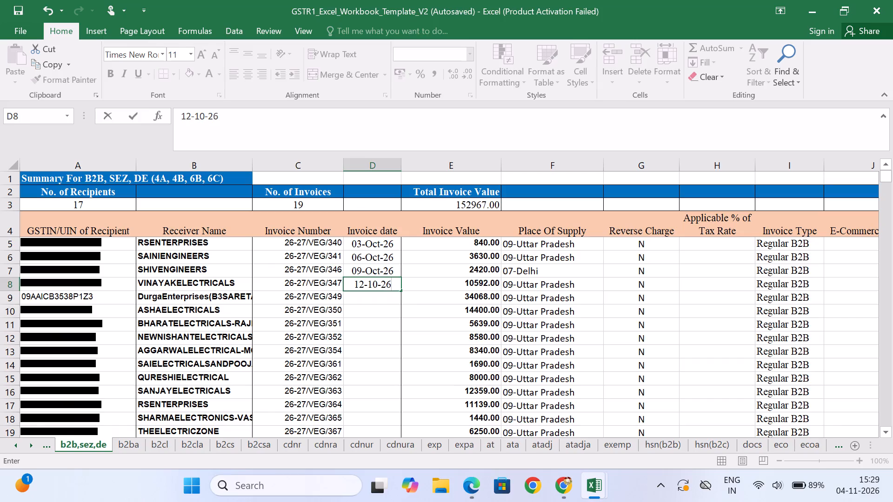
key("Return")
Using the DayBook dates, enter Invoice dates 13-10-26 in D9 and 14-10-26 in D10 of the template.
key("alt+Tab")
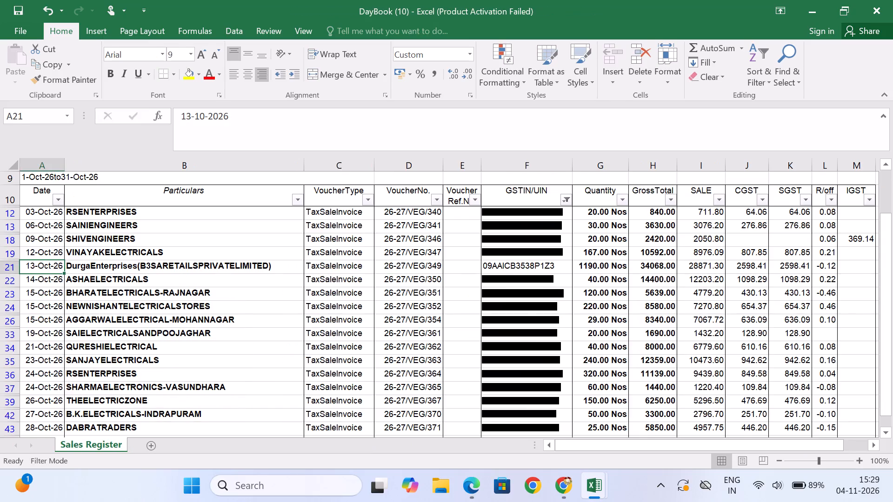
key("alt+Tab")
type("13-10-26")
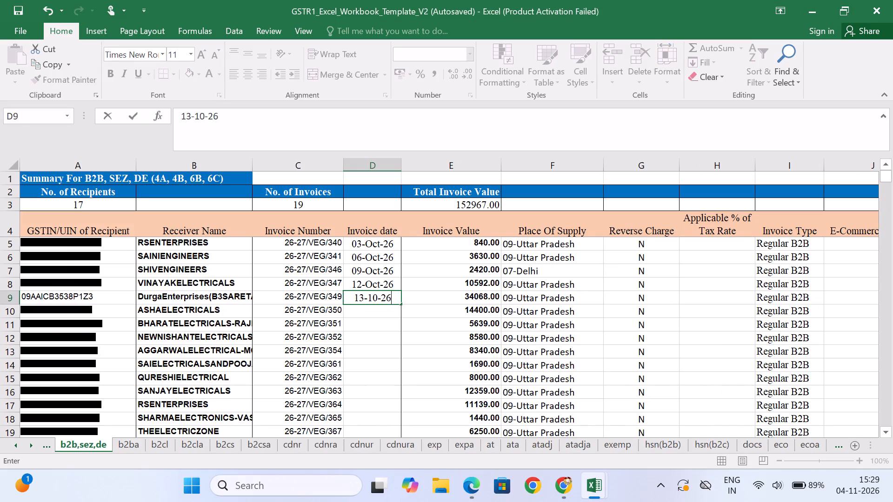
key("Return")
key("alt+Tab")
key("alt+Tab")
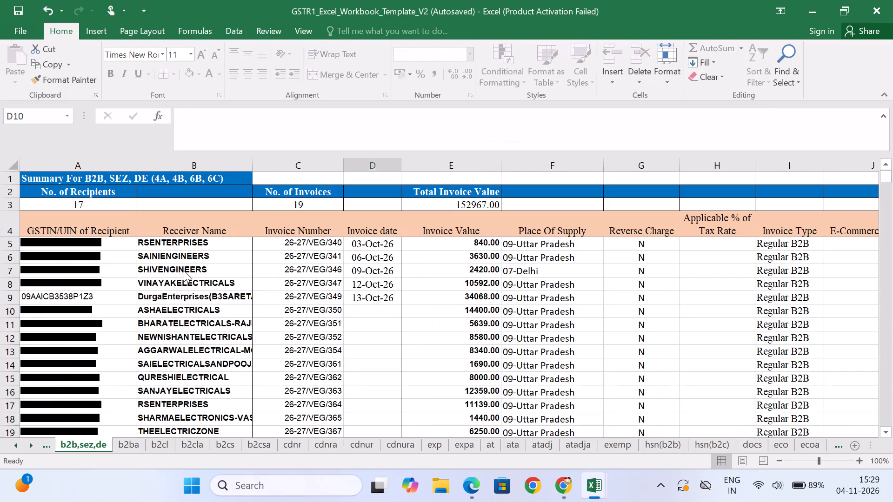
type("14")
type("-10-26")
key("Return")
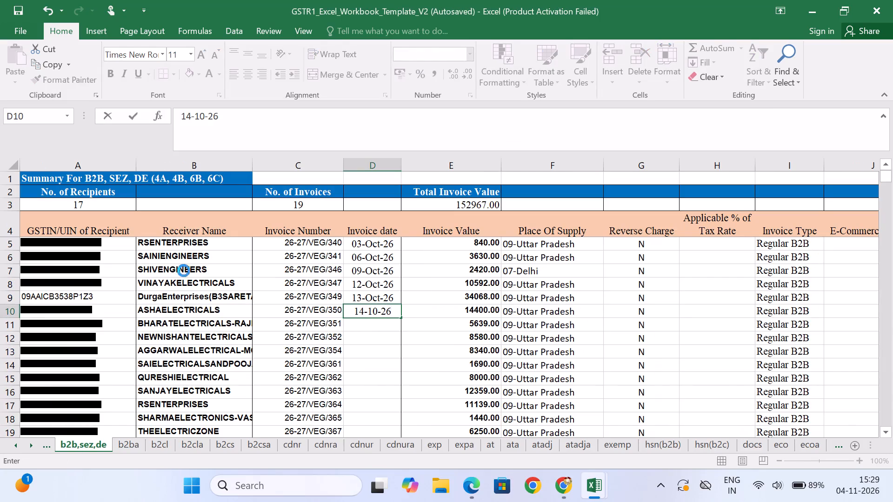
Check the DayBook date for BHARATELECTRICALS-RAJNAGAR and enter 15-10-26 as the Invoice date in D11.
key("alt+Tab")
key("Down")
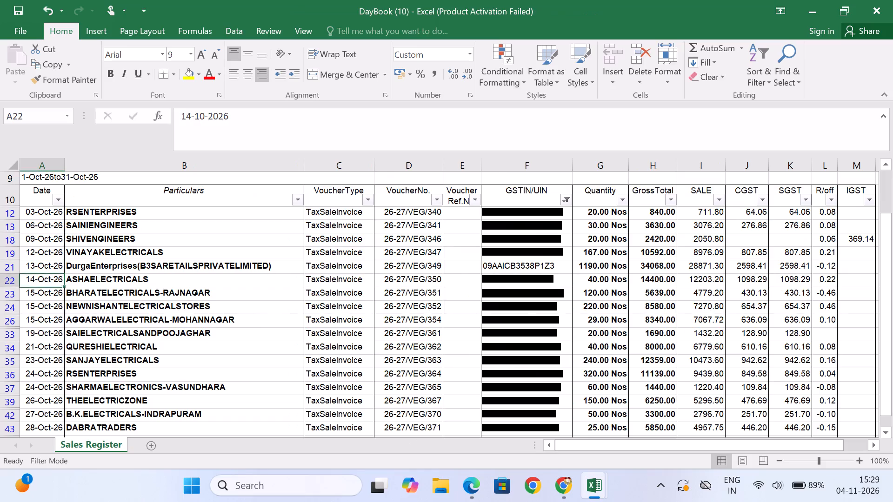
key("Down")
key("alt+Tab")
type("15-10-2")
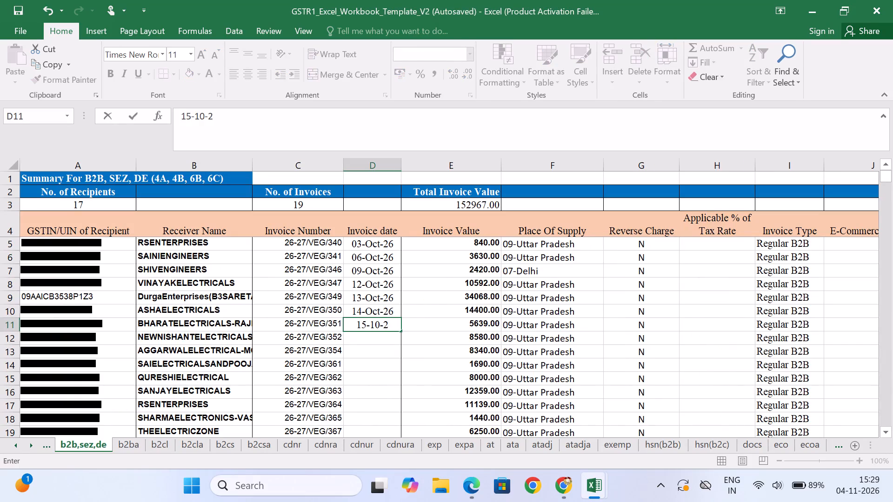
key("6")
key("Return")
Check the following two DayBook dates and fill the 15-Oct-26 Invoice date down from D11 through D13.
key("alt+Tab")
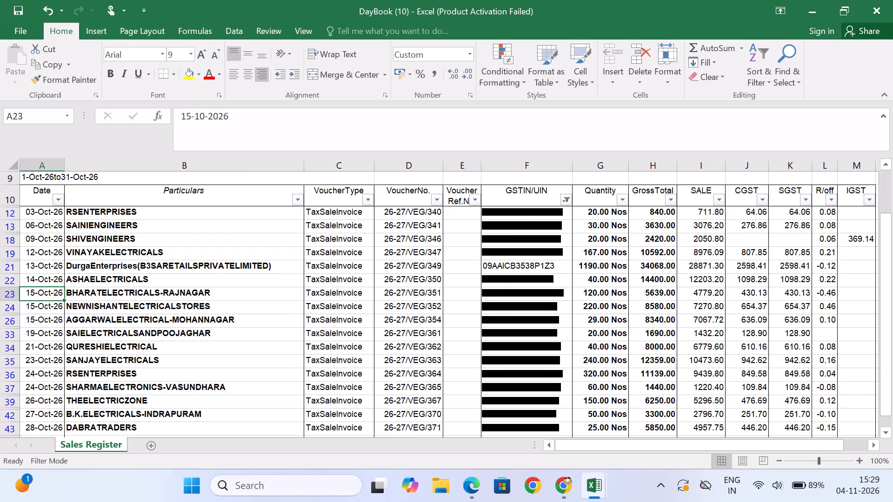
key("Down")
key("Down")
key("alt+Tab")
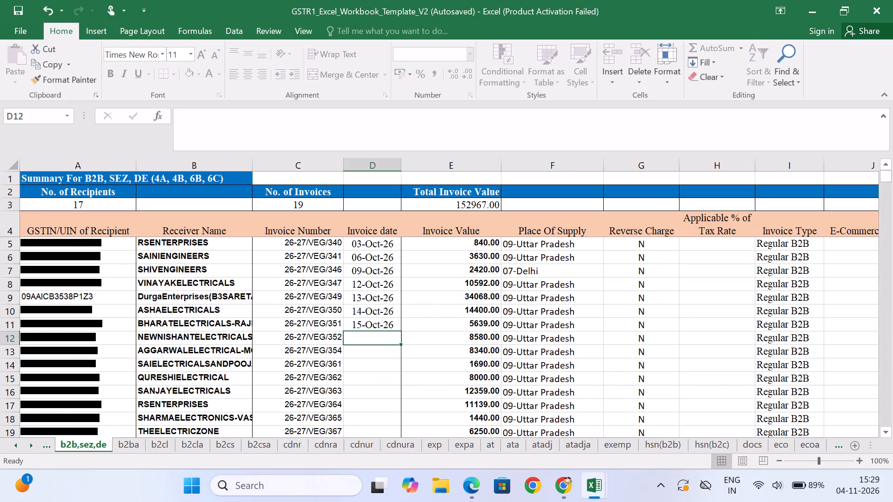
key("Up")
key("shift+Down")
key("shift+Down")
key("ctrl+d")
key("Down")
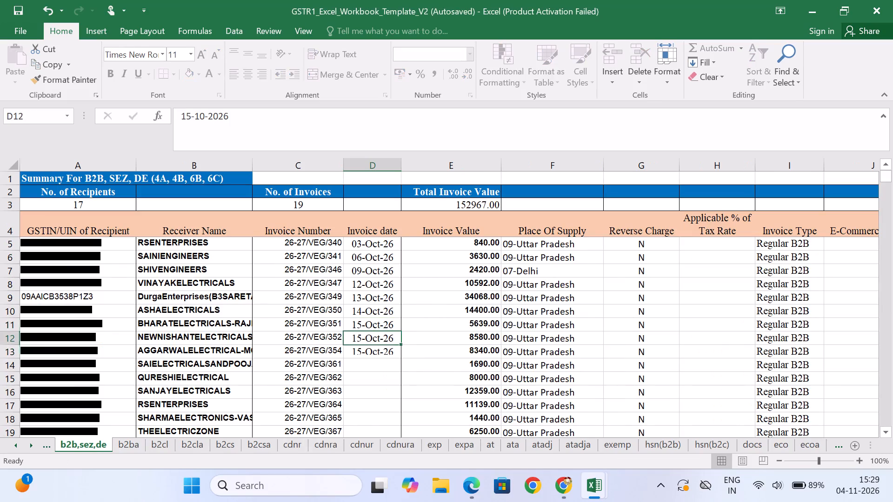
Using the DayBook dates, enter Invoice dates 19-10-26 in D14 and 21-10-26 in D15 of the template.
key("Down")
key("Down")
key("alt+Tab")
key("Down")
key("alt+Tab")
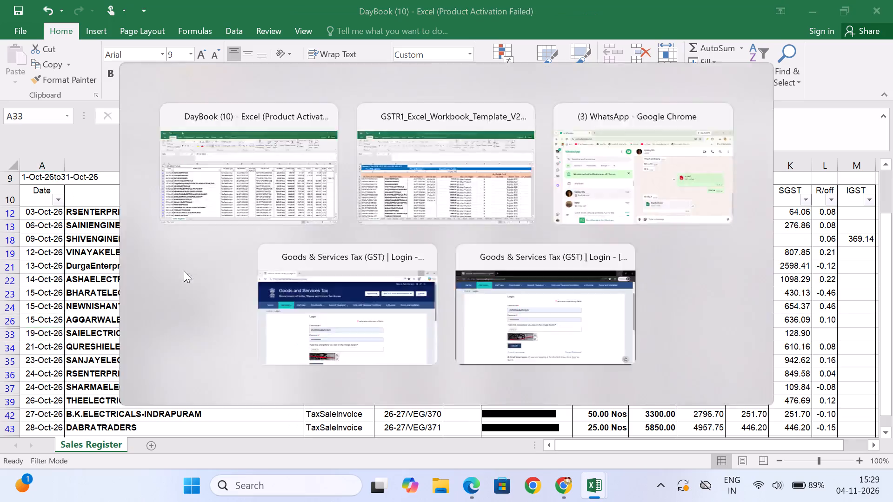
type("19-10-26")
key("Return")
key("alt+Tab")
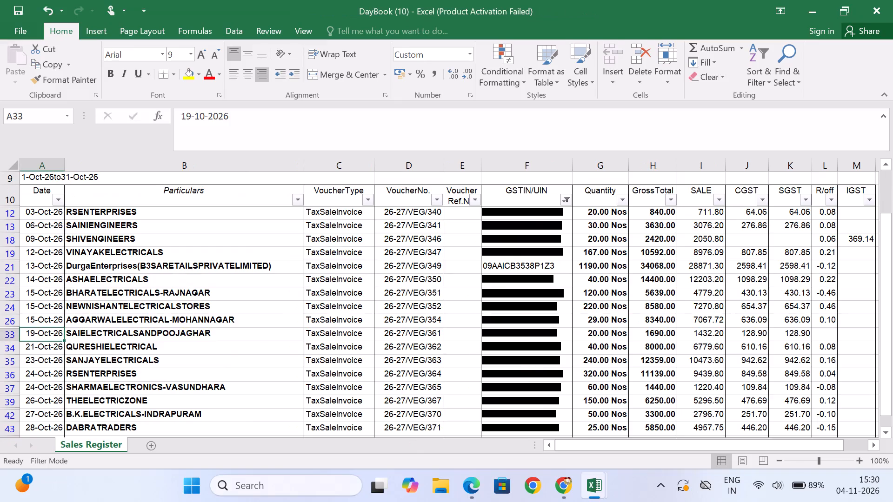
key("Down")
key("alt+Tab")
type("21-10-26")
key("Return")
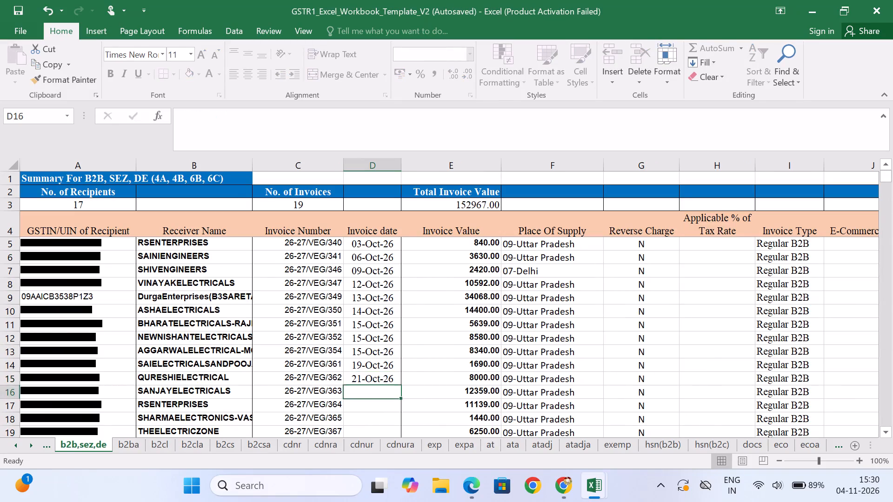
Check the SANJAYELECTRICALS invoice's date in DayBook and enter 23-10-26 as the Invoice date in D16.
key("alt+Tab")
key("Down")
key("alt+Tab")
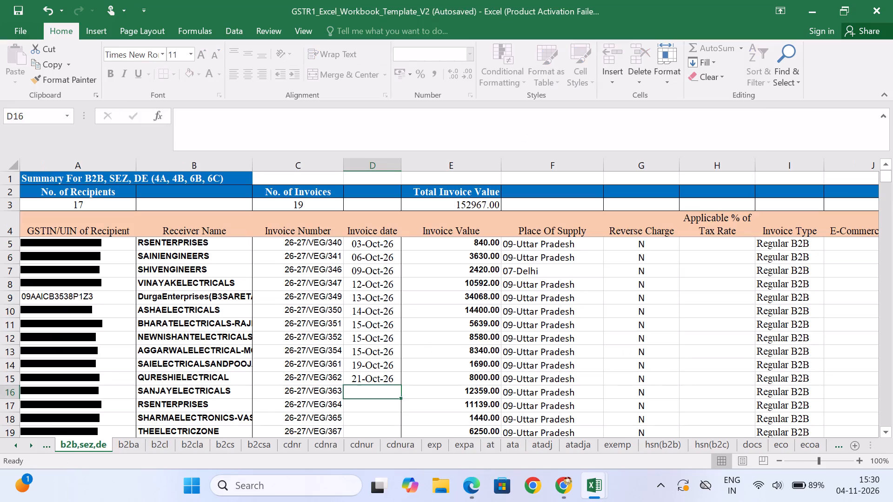
type("23")
type("-10-26")
key("Return")
Using the DayBook dates, enter 24-10-26 as the Invoice date in D17 and fill it down into D18.
key("alt+Tab")
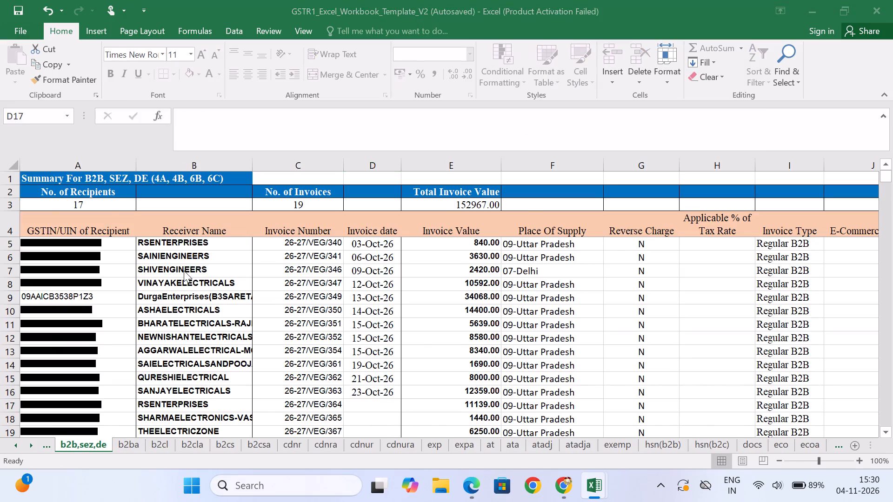
key("Down")
key("alt+Tab")
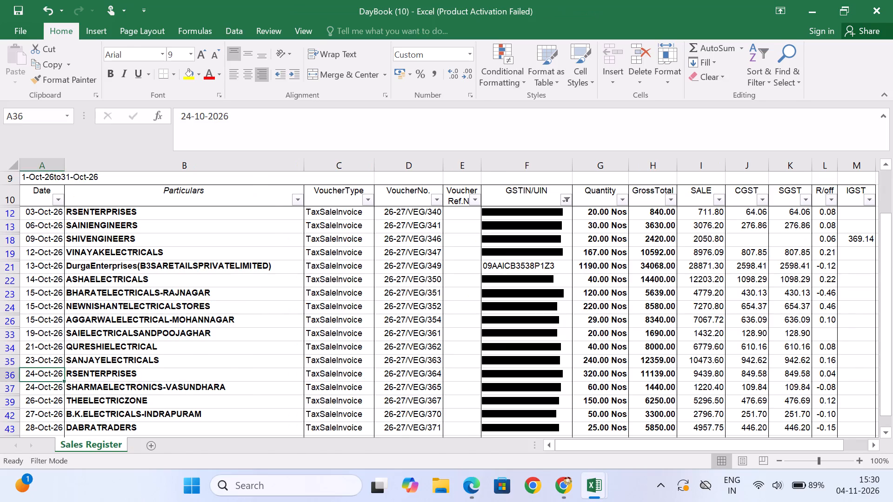
type("24")
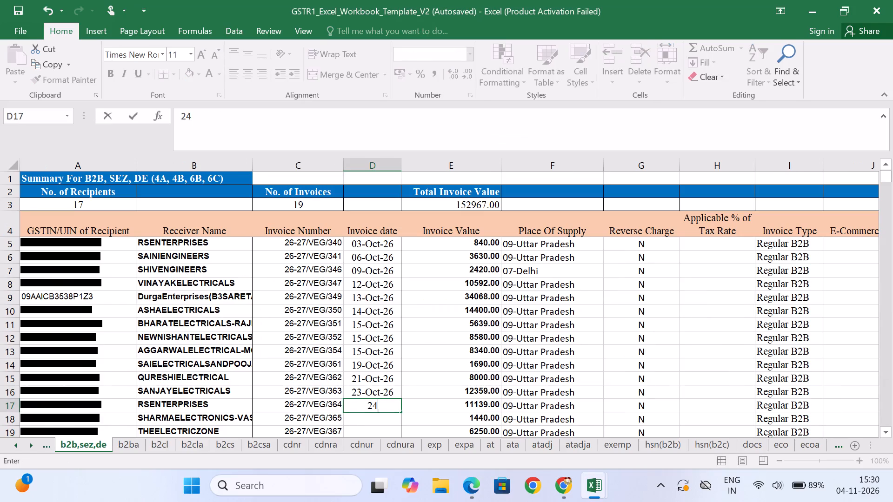
type("-10-26")
key("Return")
key("alt+Tab")
key("Down")
key("Down")
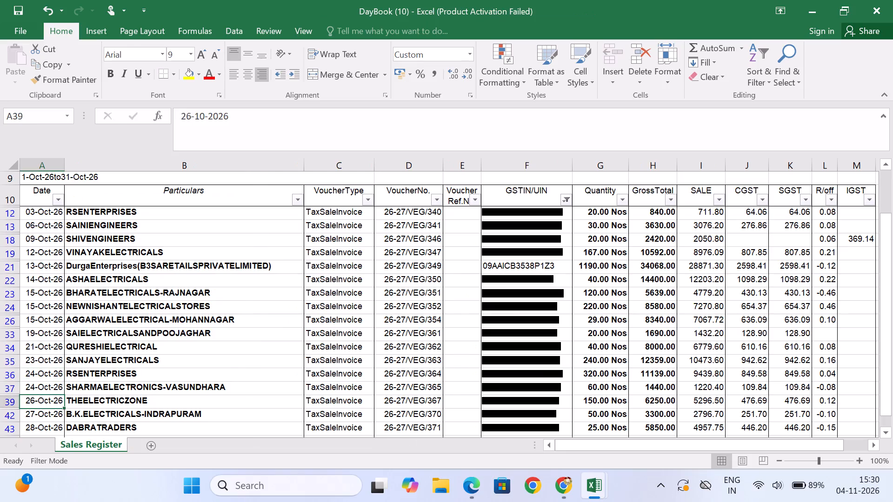
key("alt+Tab")
key("ctrl+d")
key("Down")
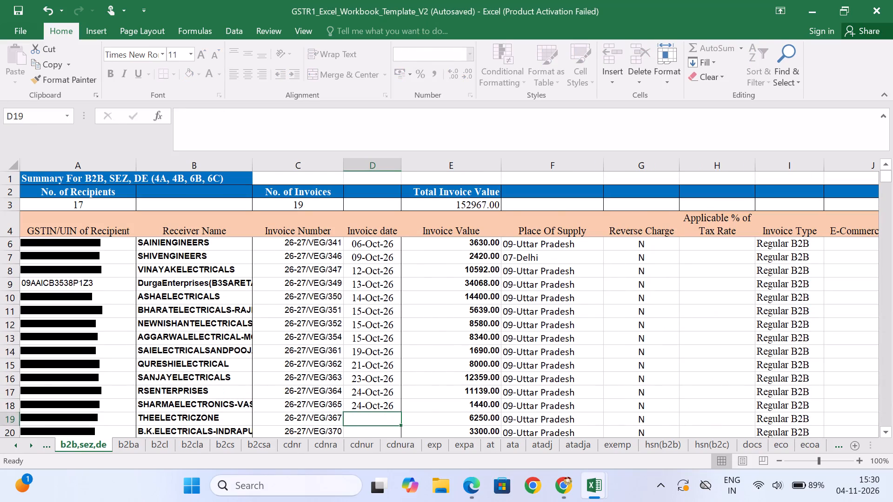
Check the THEELECTRICZONE invoice's date in DayBook and enter 26-10-26 as the Invoice date in D19.
key("alt+Tab")
key("Down")
key("Up")
key("alt+Tab")
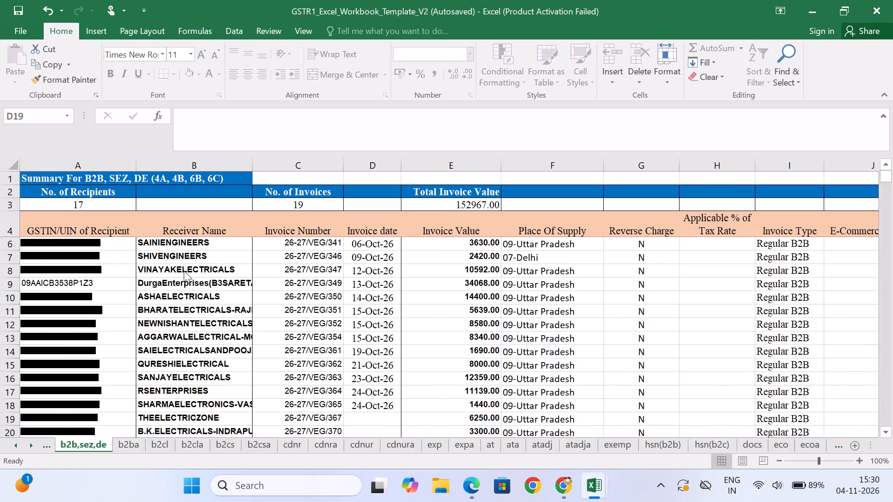
type("26-10-26")
key("Return")
Check the B.K.ELECTRICALS-INDRAPURAM invoice's date in DayBook and enter 27-10-26 as the Invoice date in D20.
key("alt+Tab")
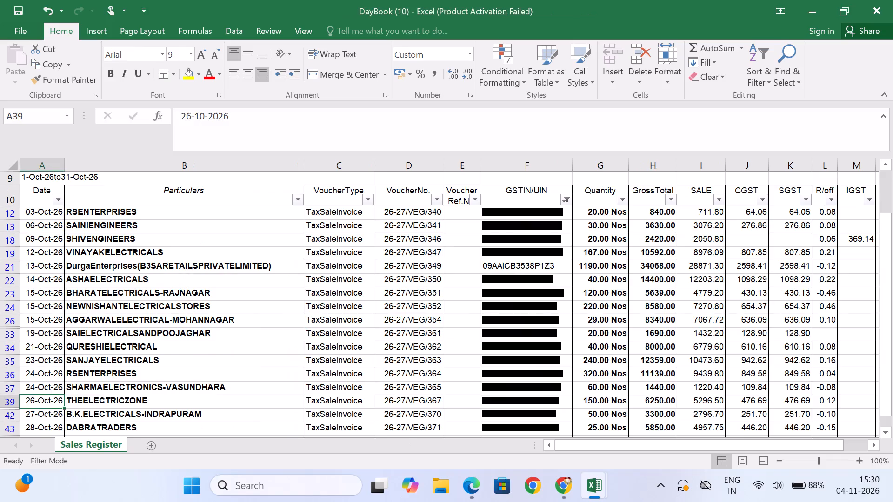
key("Down")
key("Down")
key("Down")
key("Down")
key("Up")
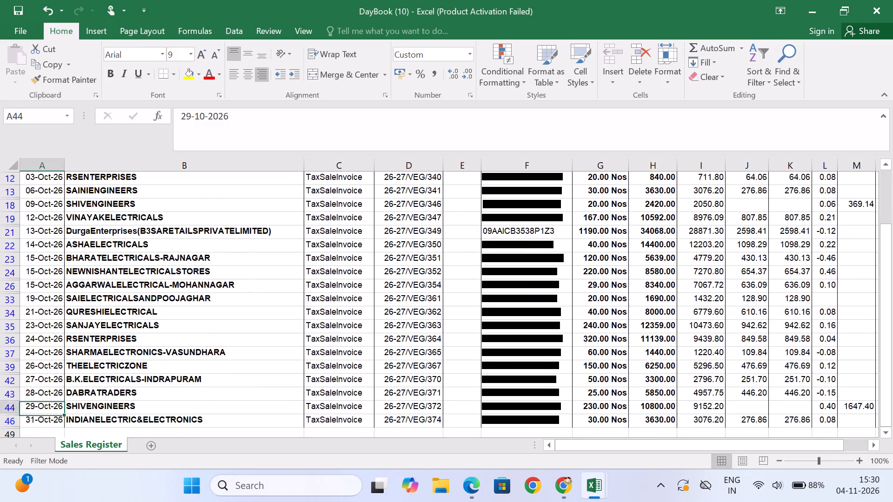
key("Up")
key("Up")
key("alt+Tab")
key("alt+Tab")
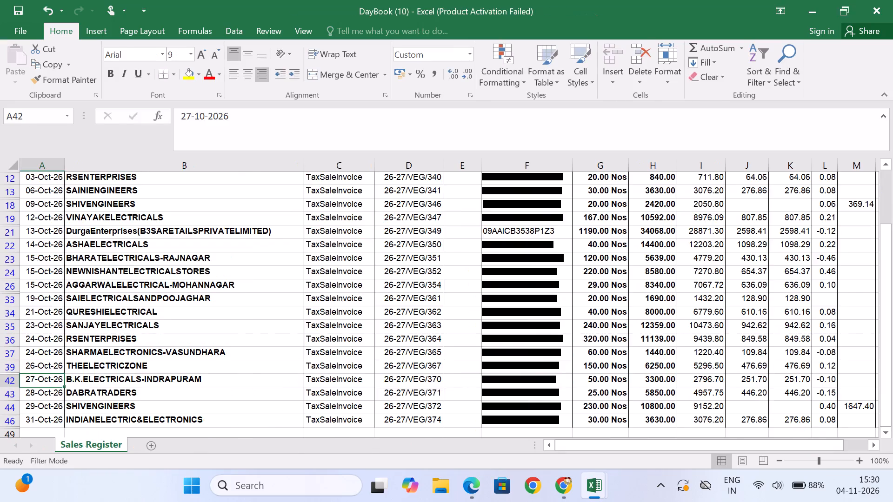
key("alt+Tab")
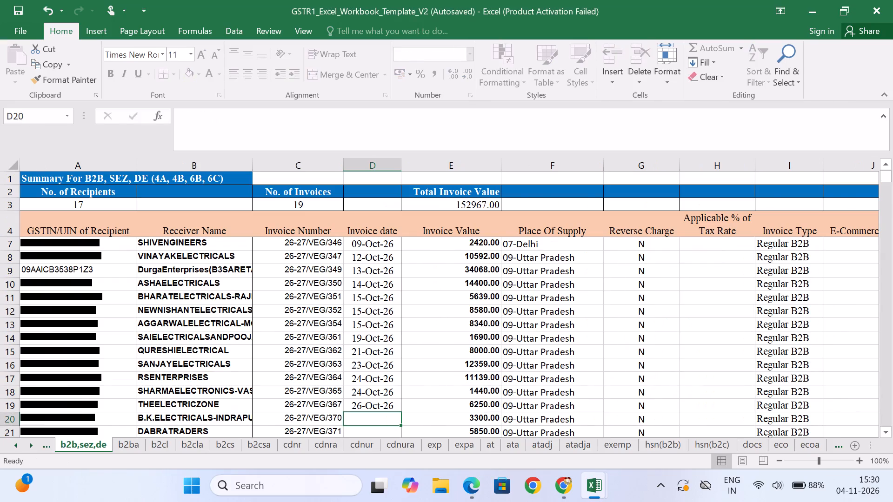
key("alt+Tab")
key("alt+Tab")
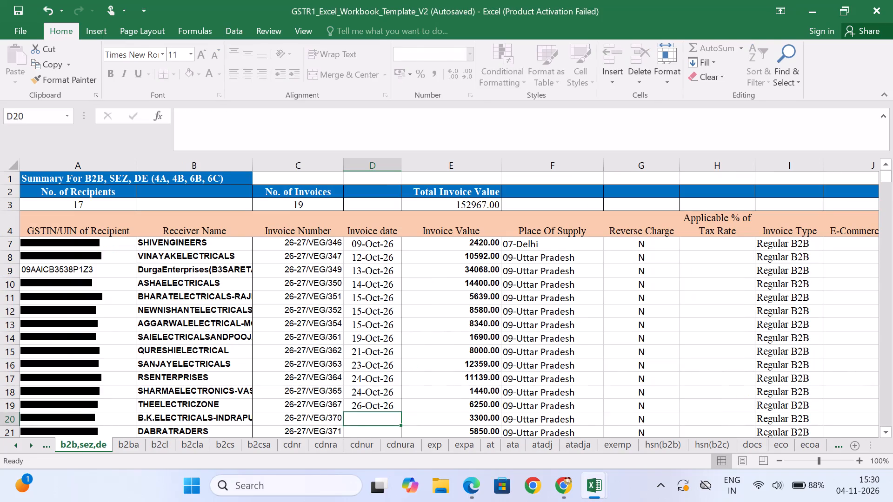
type("27-10-26")
key("Return")
Check the DABRATRADERS invoice's date in DayBook and enter 28-10-26 as the Invoice date in D21.
key("alt+Tab")
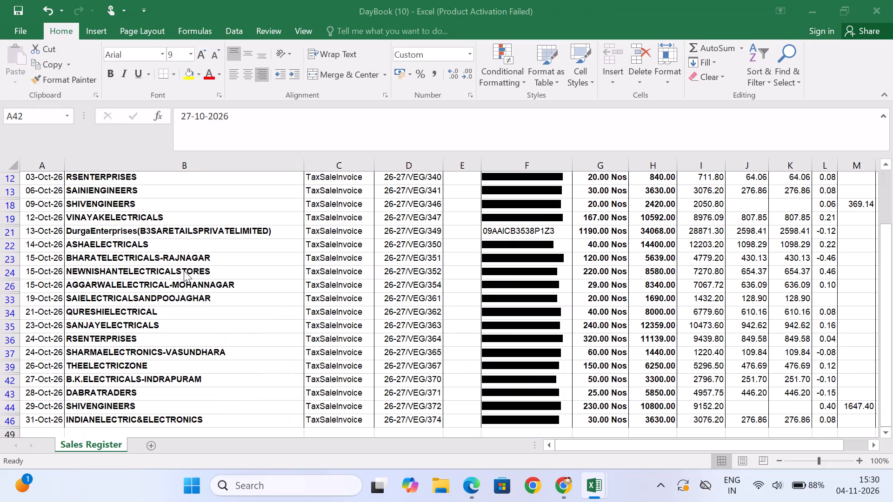
key("Down")
key("alt+Tab")
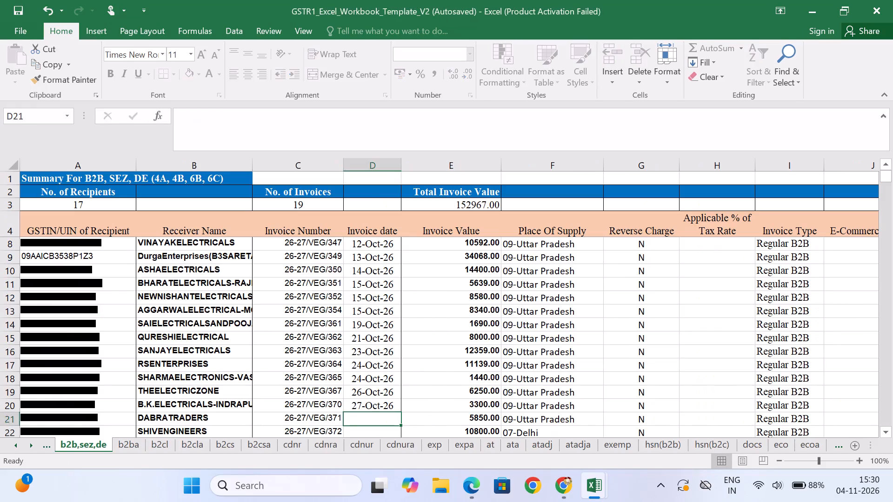
type("28-10-26")
key("Return")
Check the DayBook date for SHIVENGINEERS invoice 26-27/VEG/372 and enter 29-10-26 as the Invoice date in D22.
key("alt+Tab")
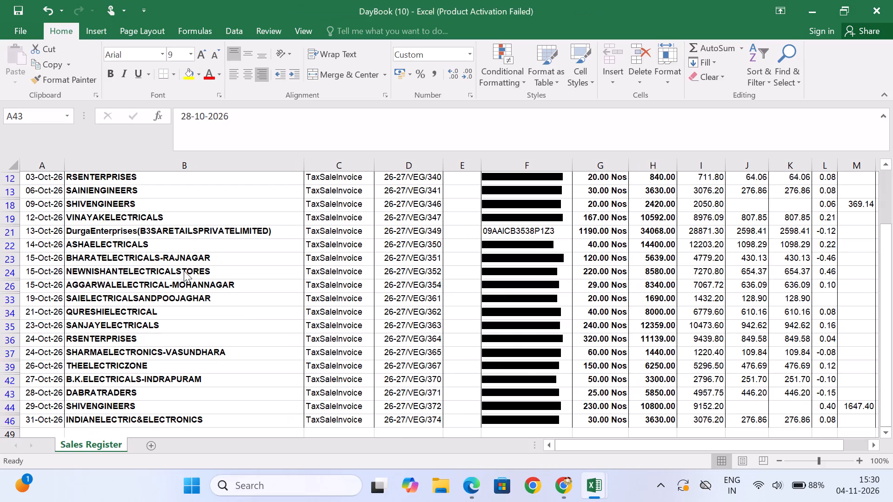
key("Down")
key("Down")
key("alt+Tab")
key("Down")
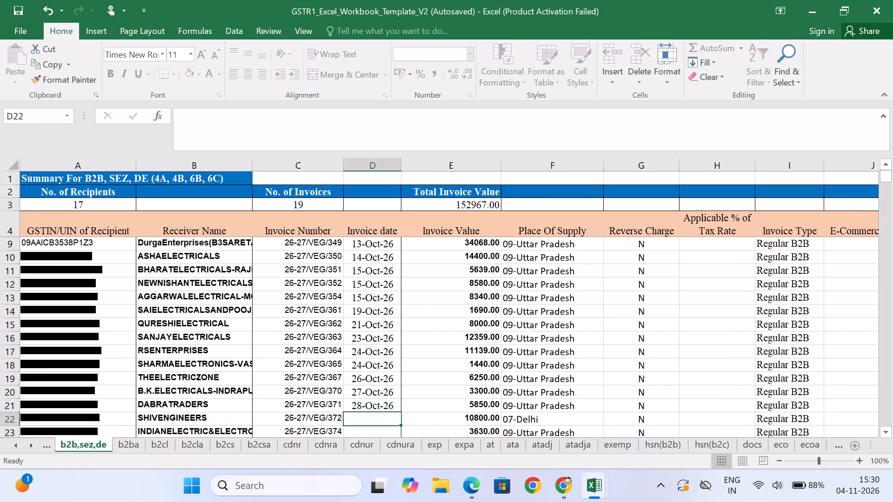
key("Down")
key("Up")
key("Up")
type("29-10-26")
key("Return")
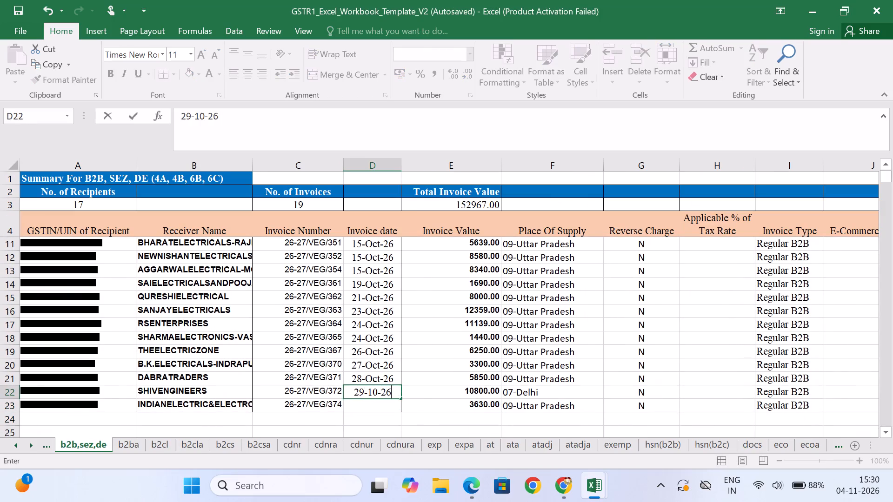
Check the INDIANELECTRIC&ELECTRONICS invoice's date in DayBook and enter 31-10-26 as the Invoice date in D23.
key("alt+Tab")
key("alt+Tab")
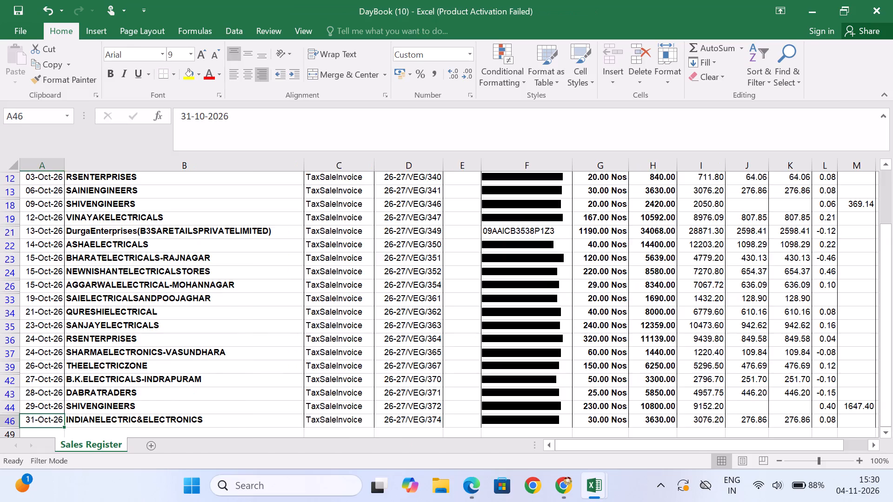
type("31")
type("-10-26")
key("Return")
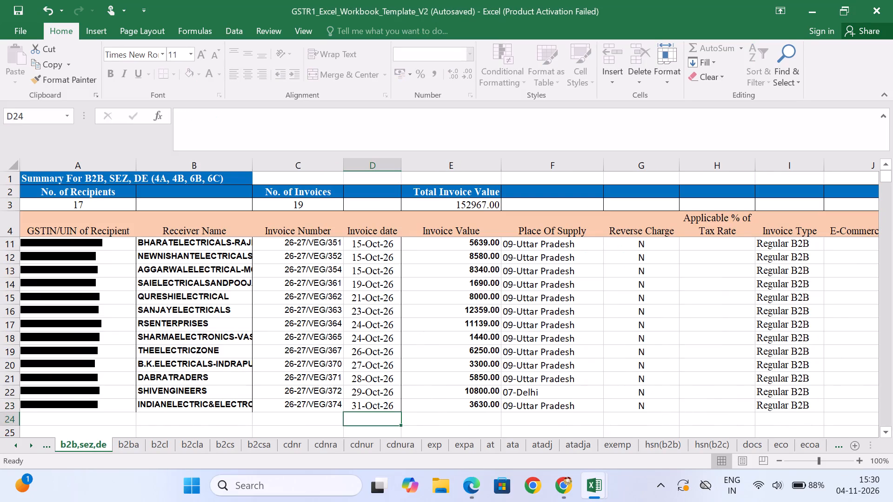
Save the GSTR1 template workbook with the Invoice date column filled in.
key("ctrl+s")
key("ctrl+s")
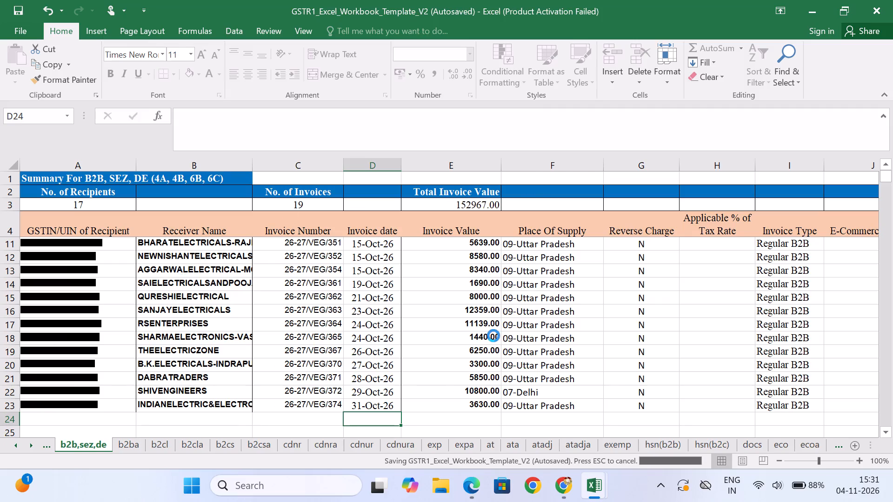
Review the invoice rows on the b2b,sez,de sheet from the first row to the last.
scroll(540, 367, "up", 5)
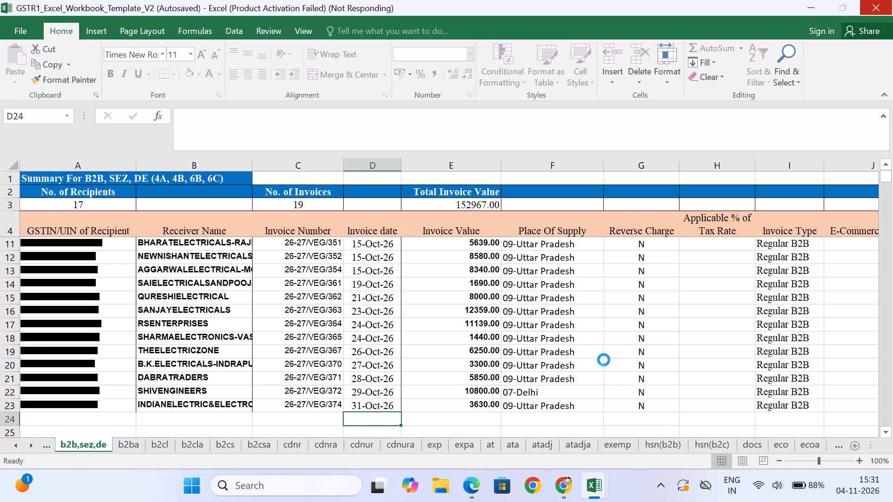
scroll(604, 360, "up", 14)
scroll(604, 360, "down", 5)
scroll(604, 360, "up", 2)
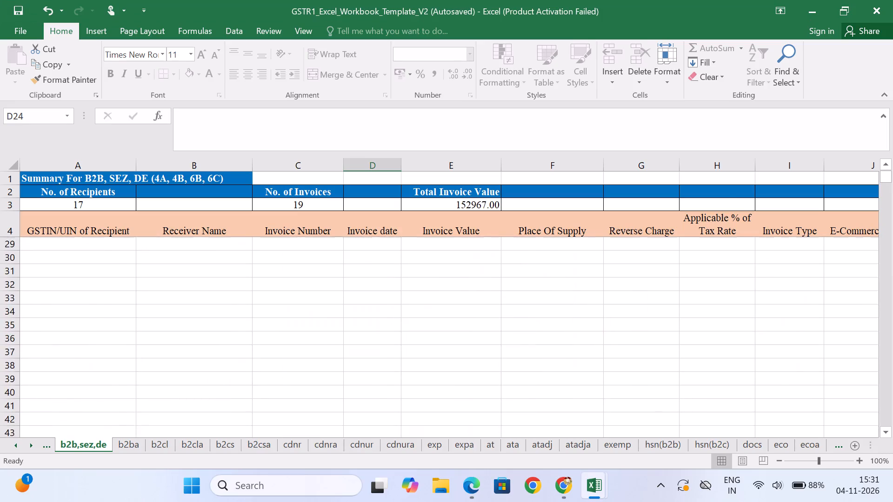
scroll(604, 360, "up", 3)
scroll(604, 360, "left", 6)
scroll(604, 360, "right", 11)
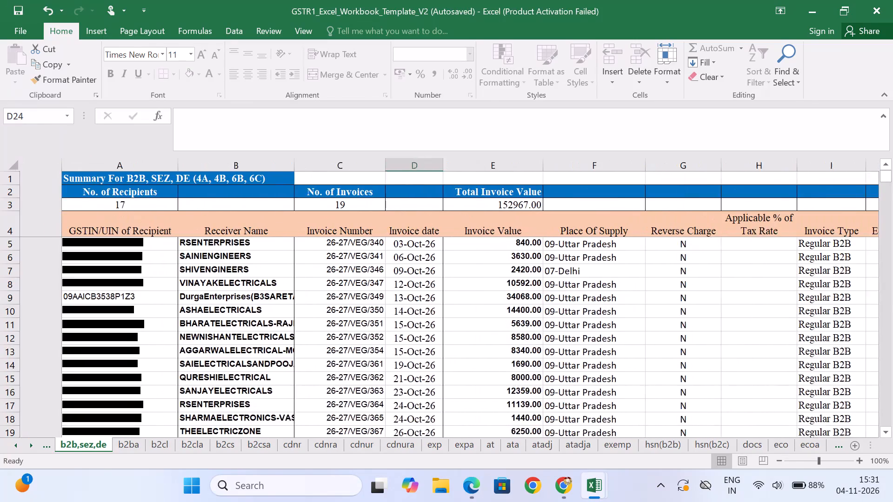
scroll(604, 360, "down", 4)
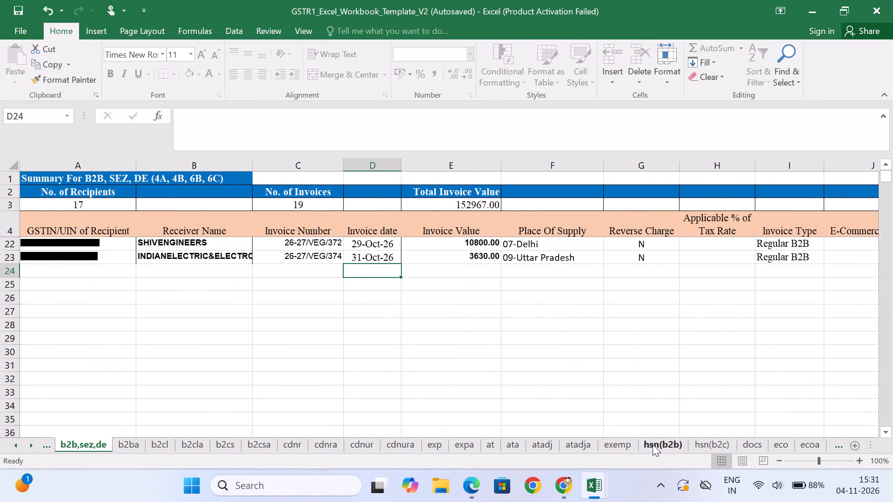
key("alt+Tab")
key("alt+Tab")
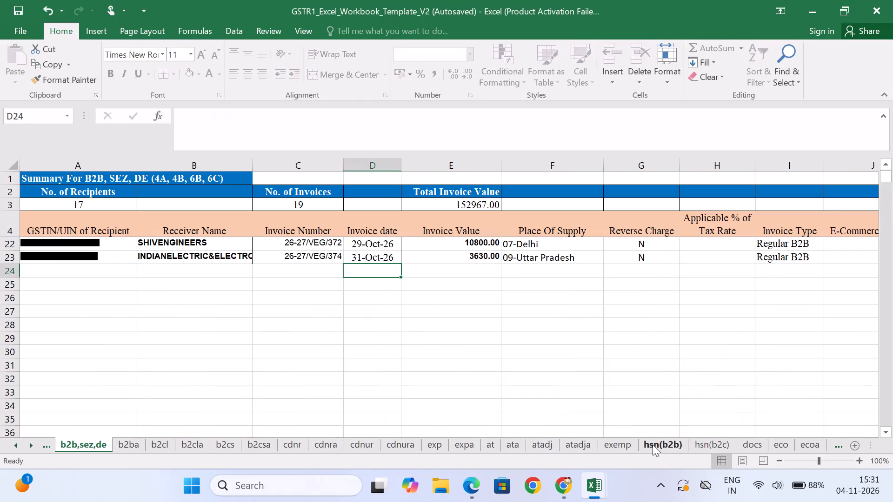
On the docs sheet, set the outward supply invoices' Sr. No. From to 339 and Sr. No. To to 375.
left_click(749, 442)
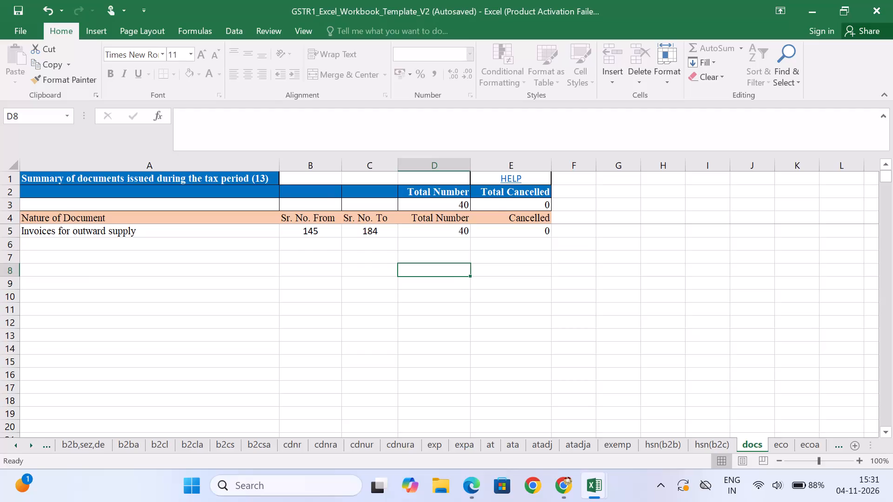
left_click(302, 234)
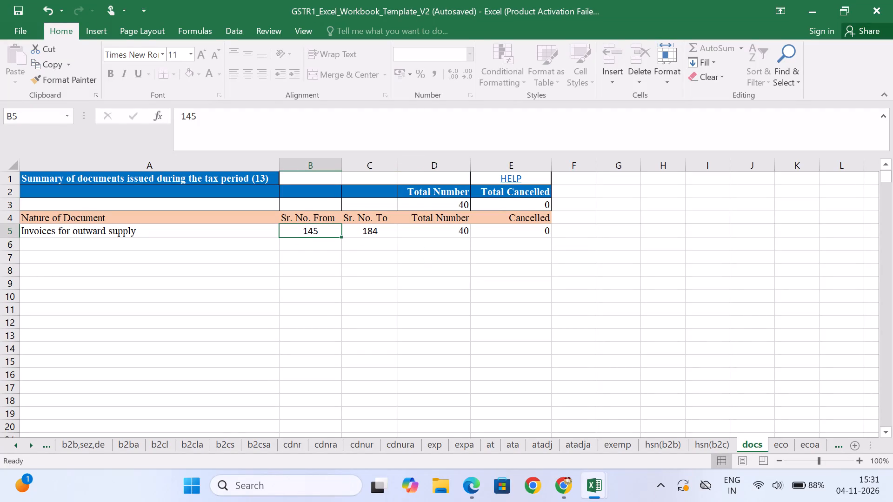
type("339")
key("Tab")
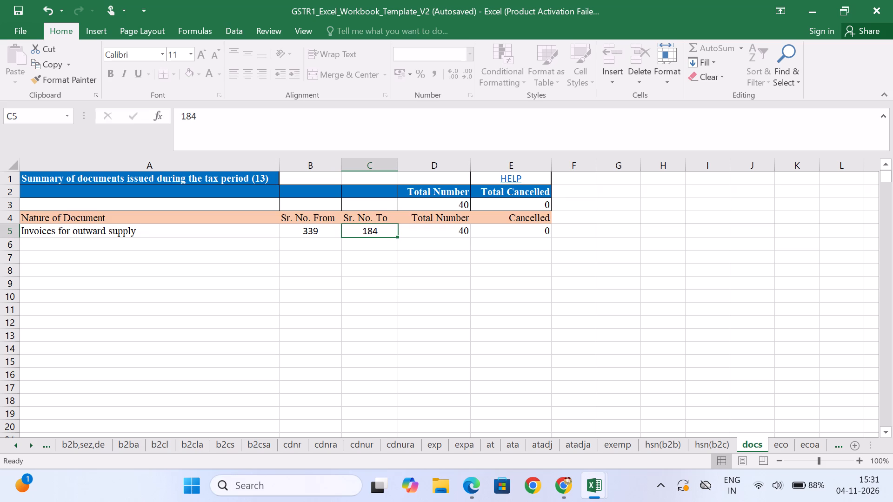
type("375")
key("Return")
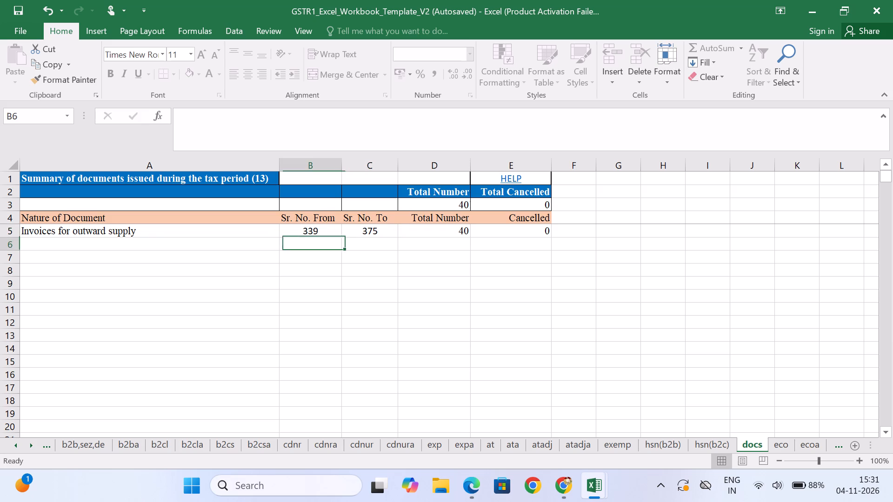
Set the outward supply invoices' Total Number to 37 and Cancelled to 2 on the docs sheet, and save the workbook.
key("Up")
key("Right")
key("Right")
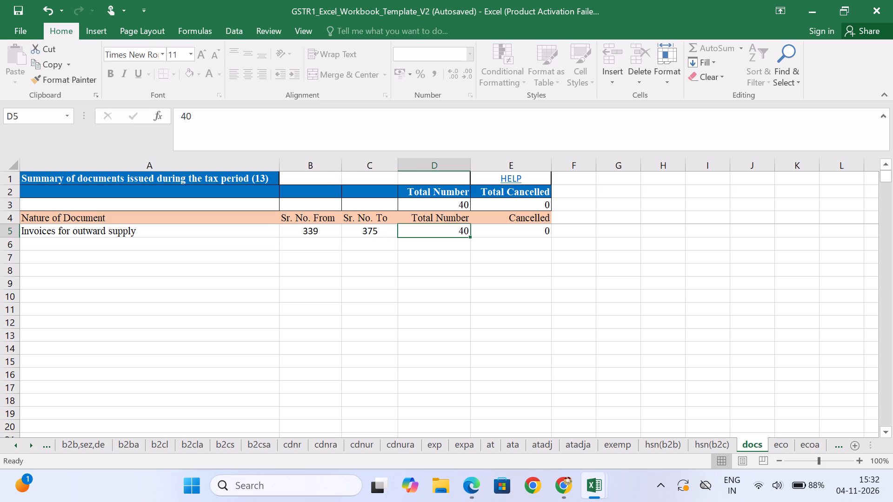
type("37")
key("Return")
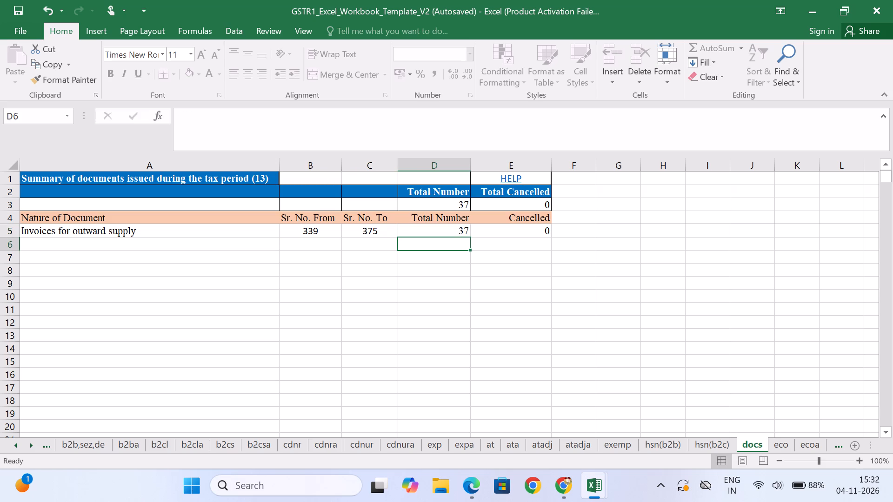
key("Up")
key("Right")
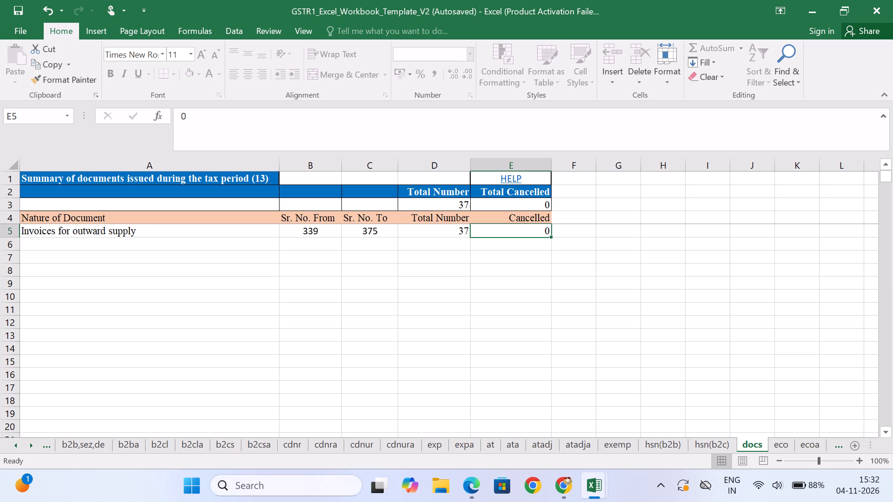
key("2")
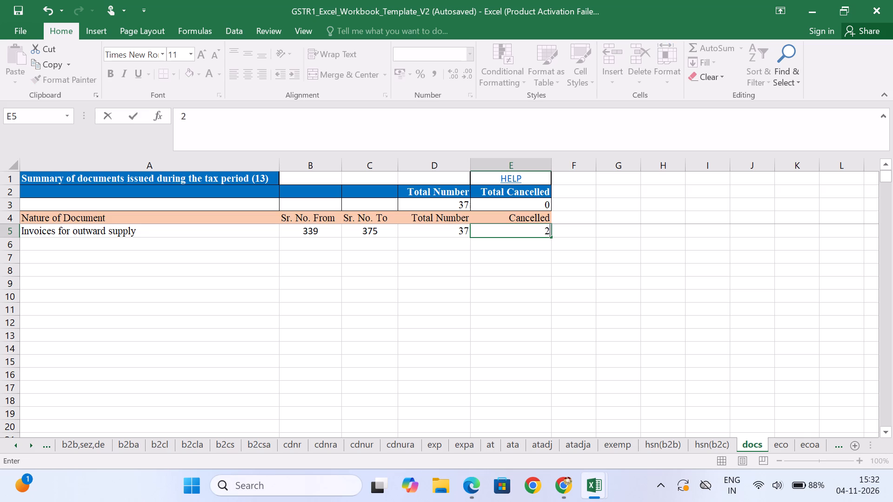
key("Return")
key("ctrl+s")
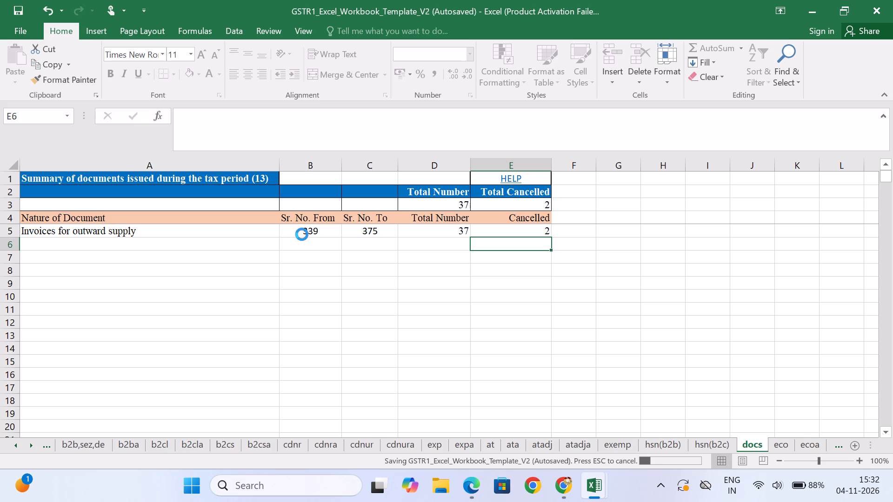
Open the hsn(b2b) sheet of the template.
left_click(670, 448)
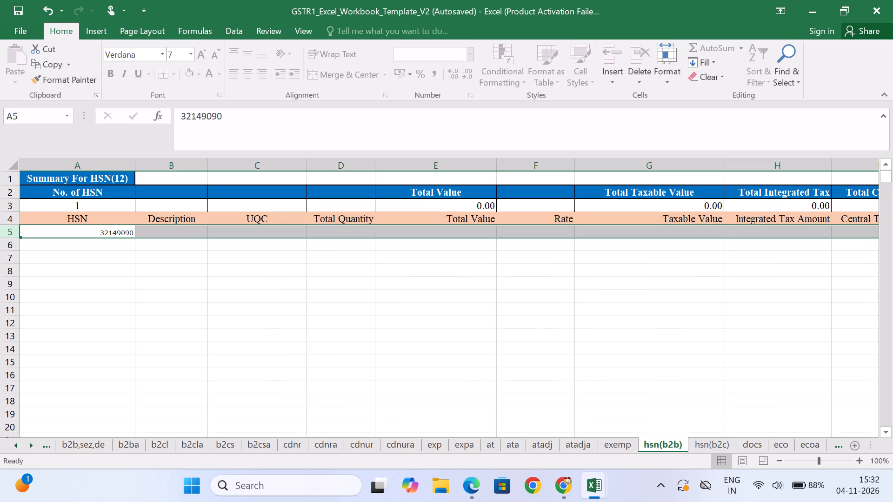
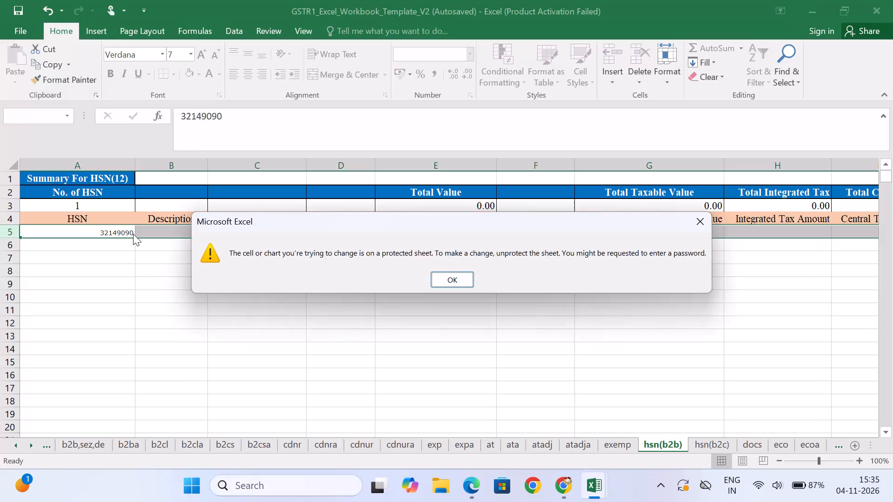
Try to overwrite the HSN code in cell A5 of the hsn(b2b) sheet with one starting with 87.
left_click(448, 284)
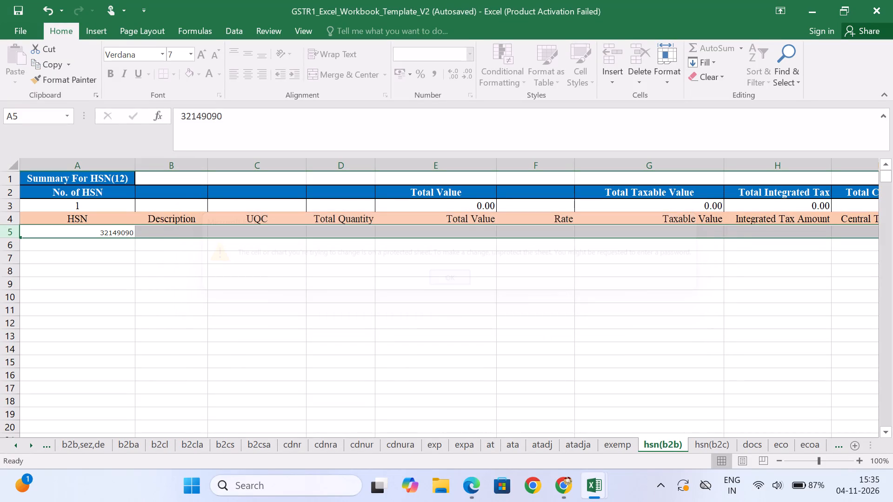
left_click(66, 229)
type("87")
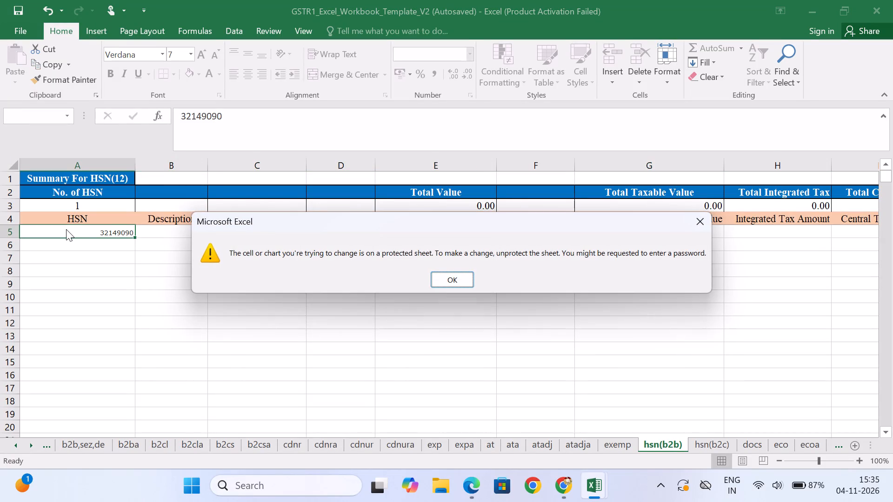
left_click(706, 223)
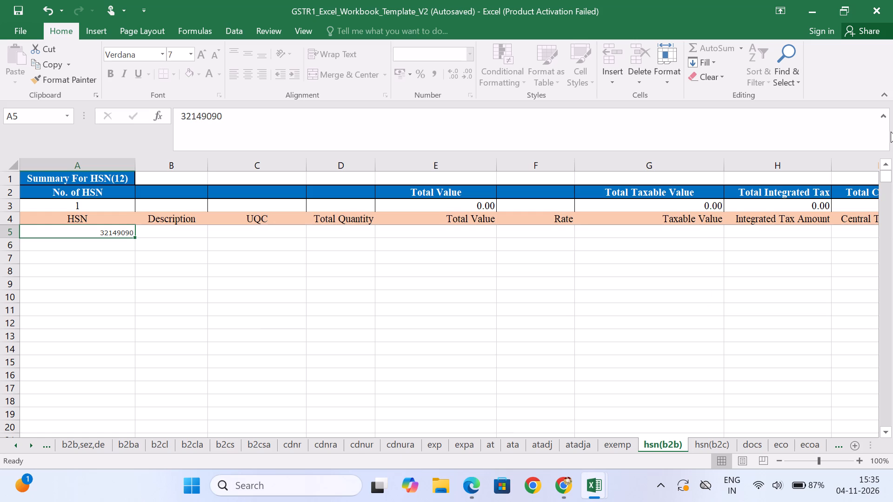
Save the GSTR1 template workbook and close it.
key("ctrl+s")
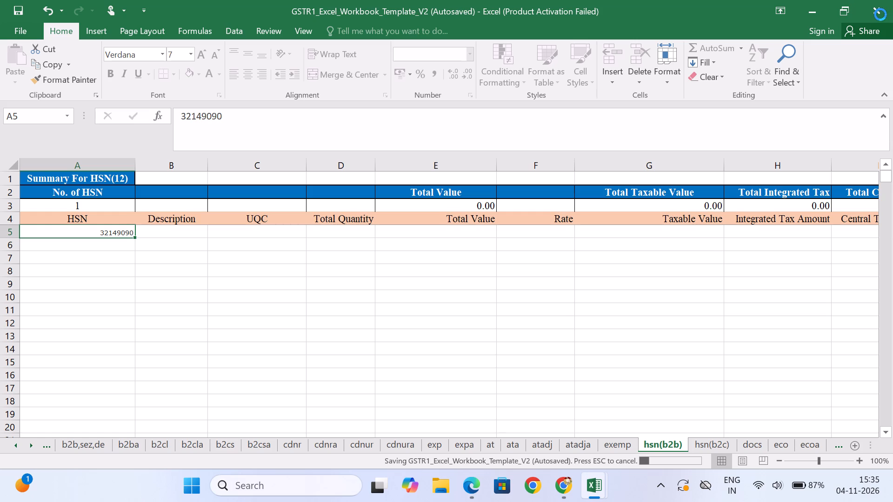
left_click(880, 14)
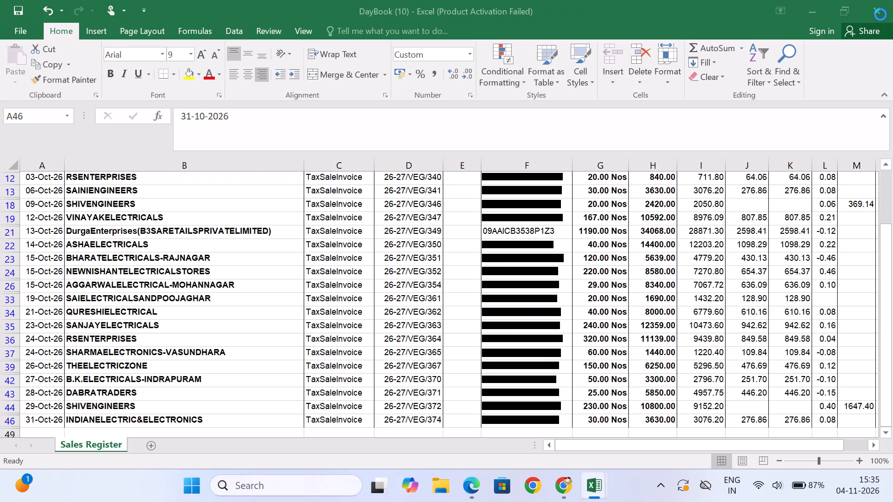
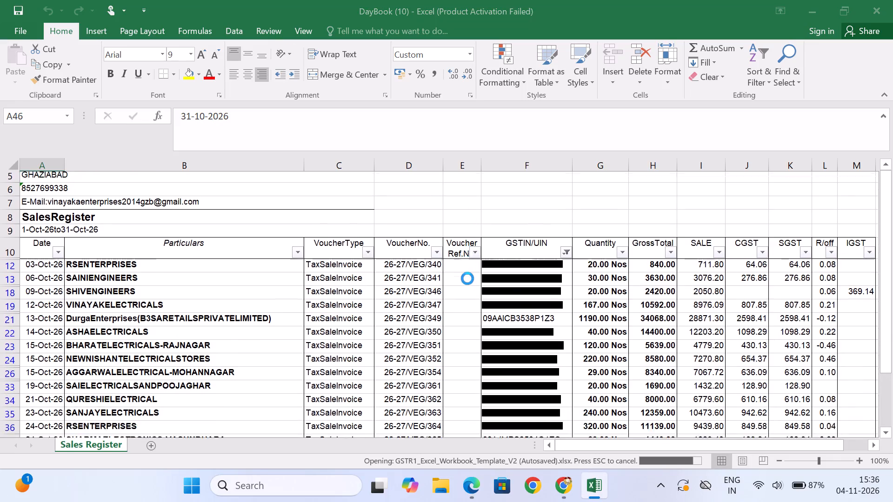
Review the hsn(b2b) and b2b,sez,de sheets of the reopened GSTR1 template, and close the workbook.
scroll(467, 278, "down", 5)
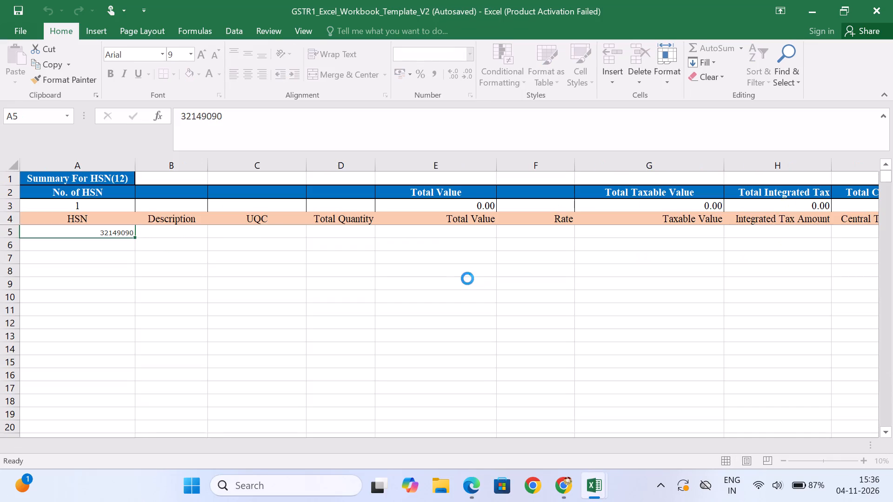
scroll(467, 278, "down", 7)
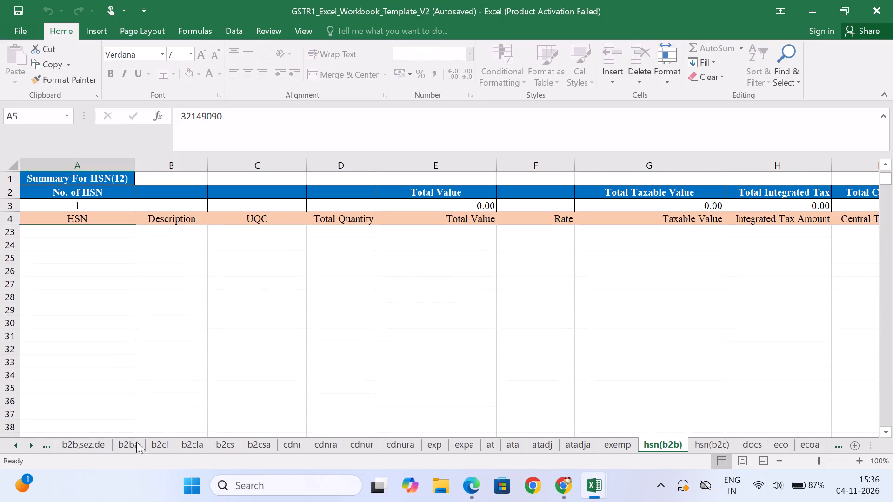
left_click(97, 443)
scroll(464, 370, "up", 4)
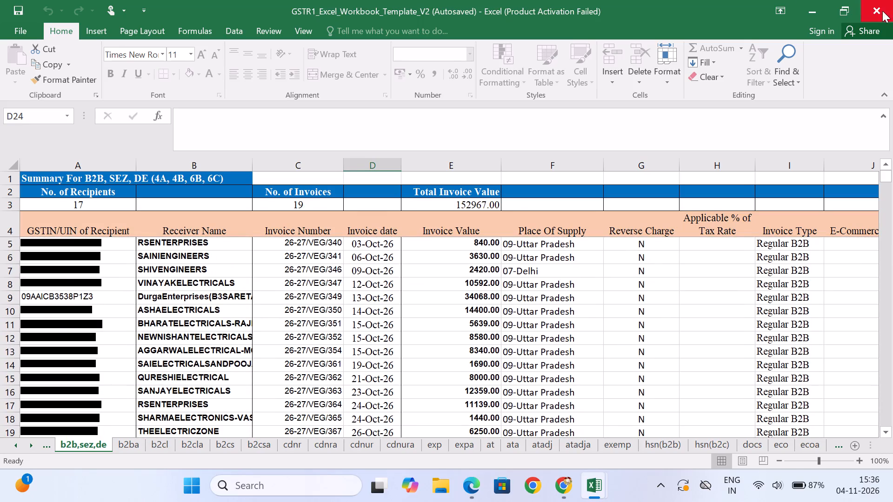
left_click(882, 11)
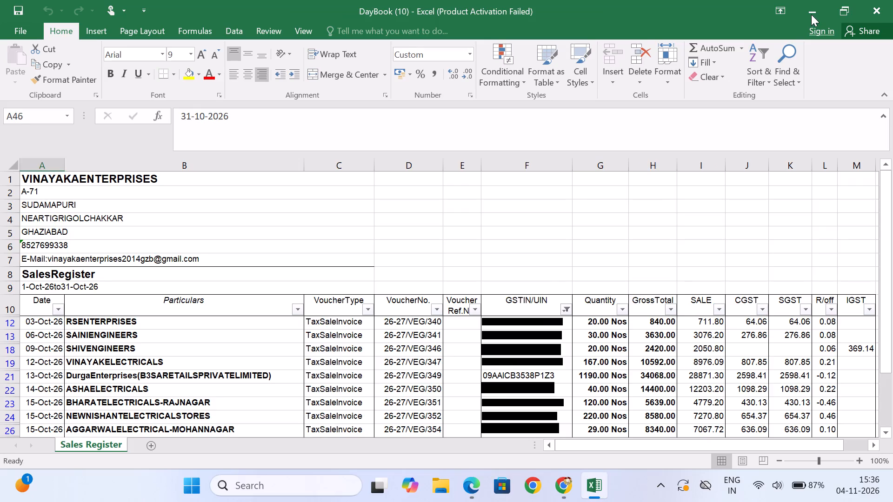
Minimize the DayBook workbook and launch the GST Offline Tool from the desktop.
left_click(811, 14)
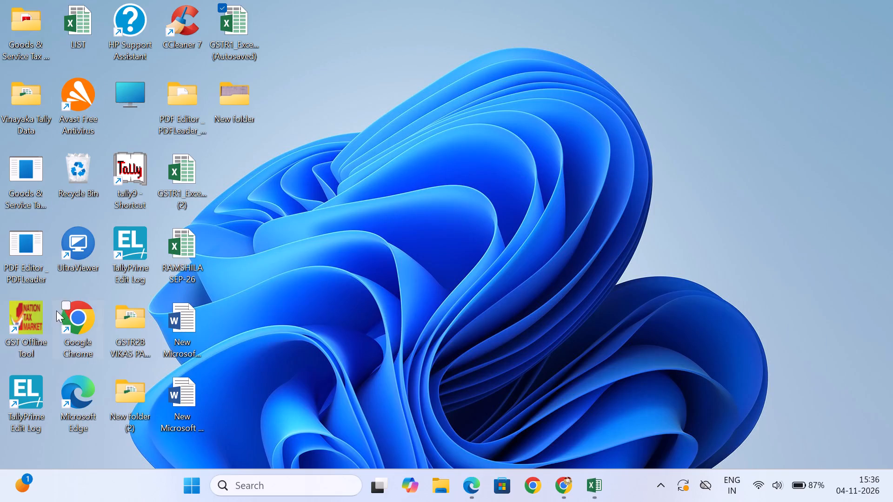
double_click(41, 316)
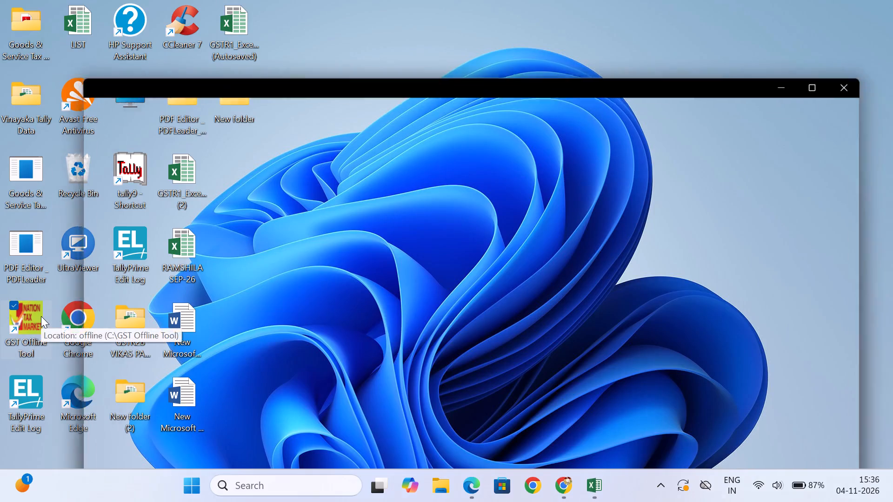
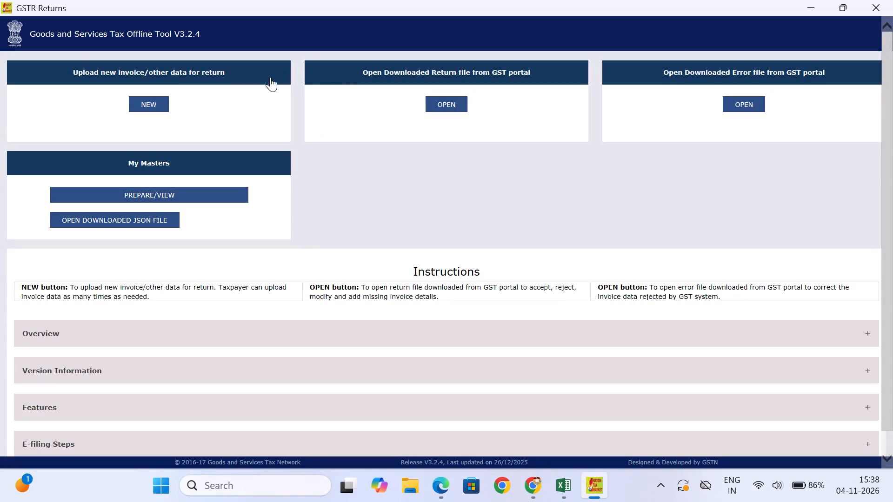
Start a new GSTR-1/IFF return for invoice upload and enter the supplier's GSTIN.
left_click(152, 104)
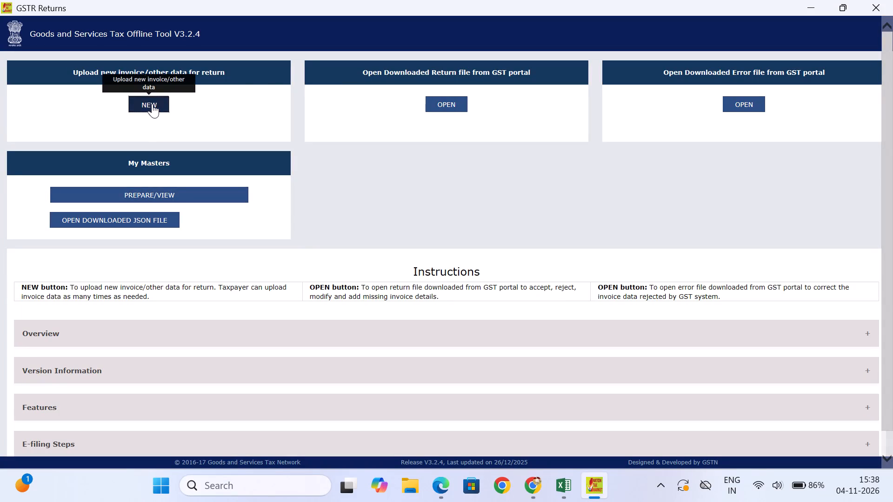
left_click(369, 131)
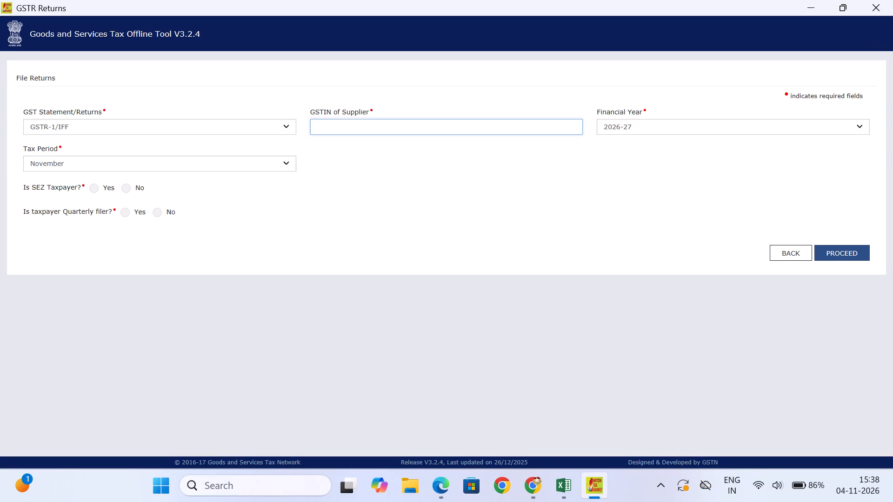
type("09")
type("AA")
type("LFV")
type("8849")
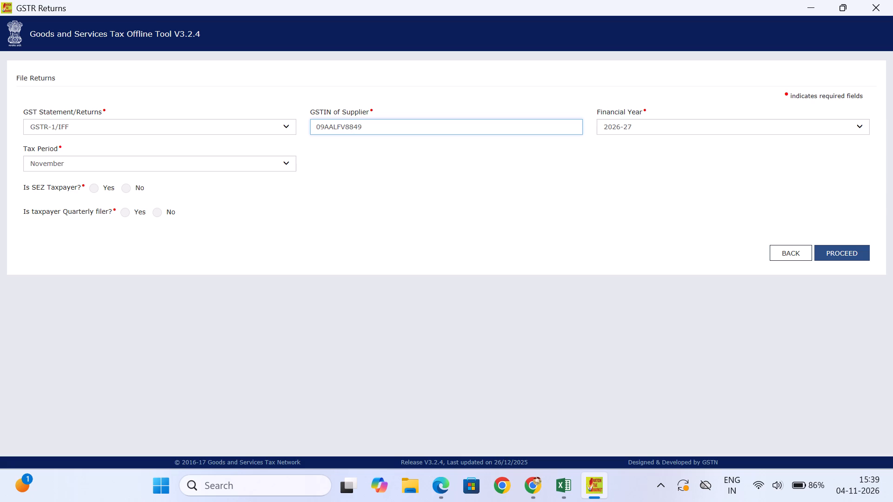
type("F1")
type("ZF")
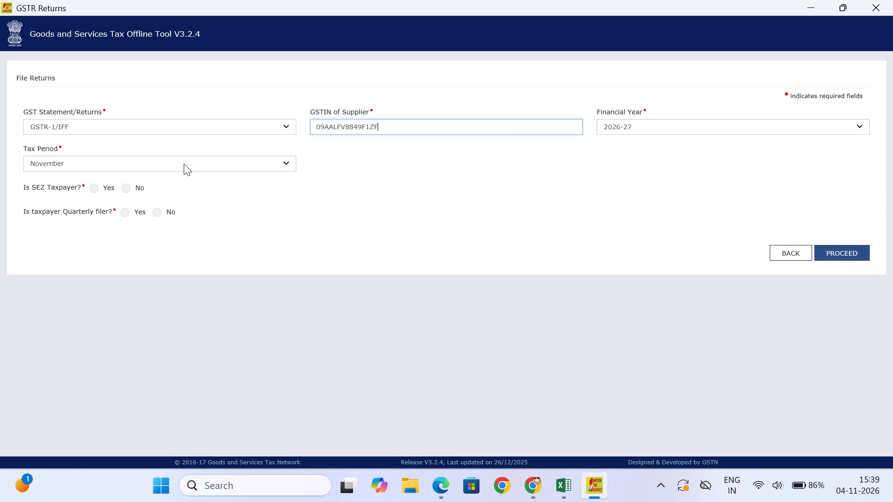
Set the tax period to October, answer No to SEZ taxpayer, quarterly filer and turnover above 5CR, and proceed with the return.
left_click(183, 163)
left_click(140, 157)
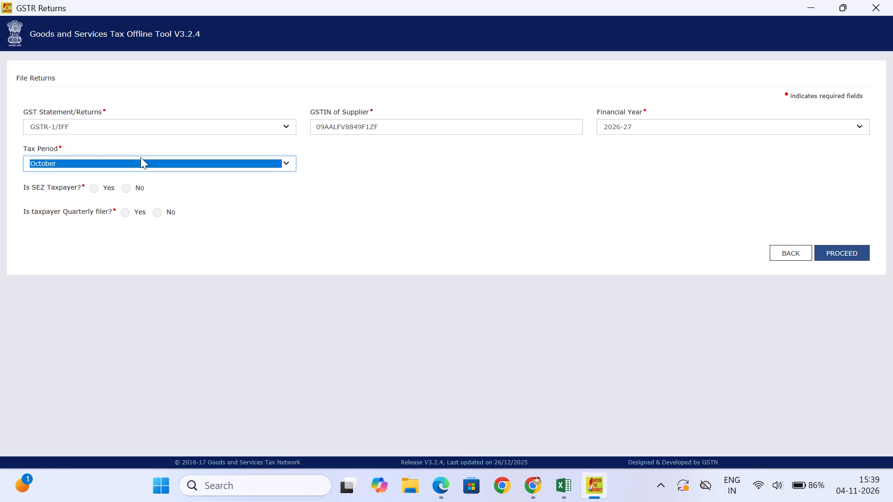
left_click(123, 187)
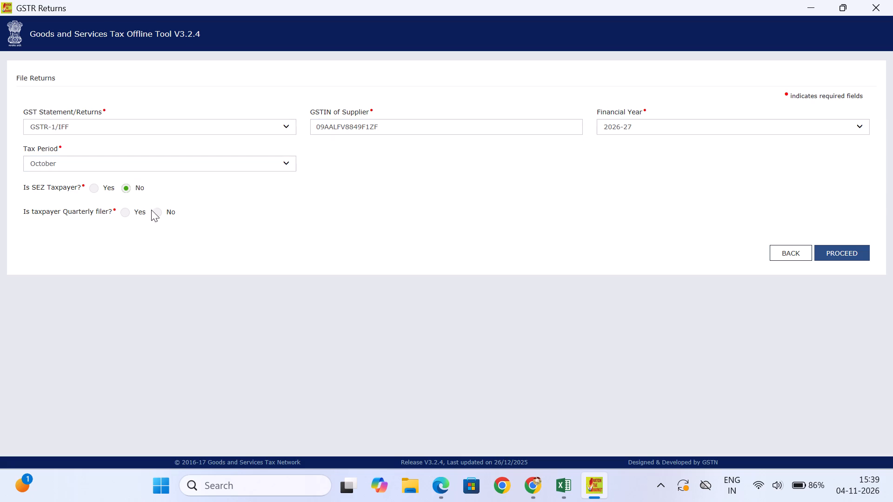
left_click(157, 212)
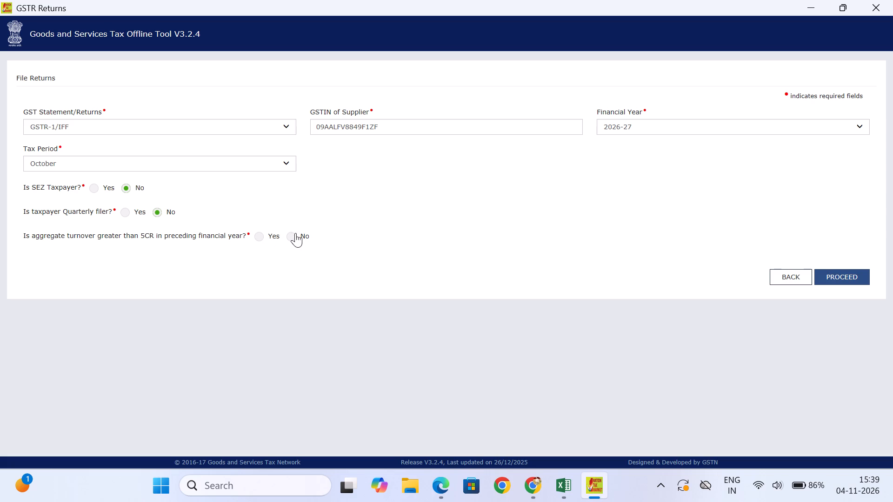
left_click(292, 234)
left_click(842, 274)
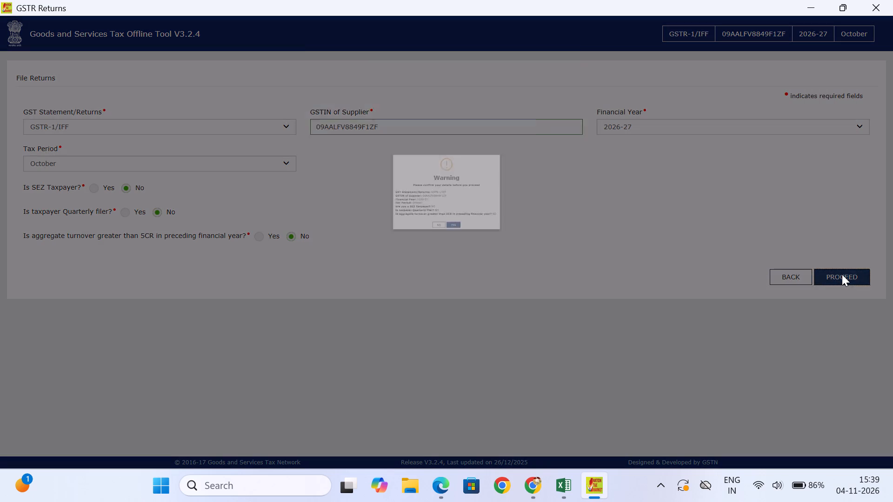
left_click(464, 236)
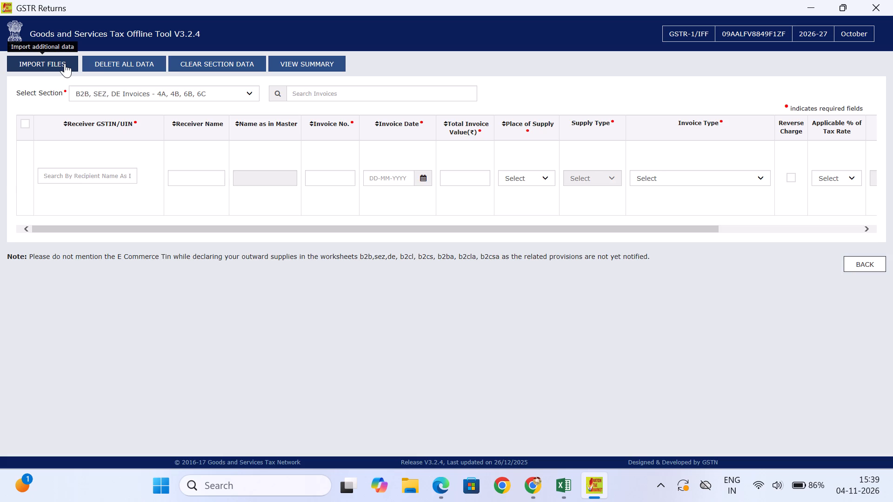
Import all sections from the Desktop workbook GSTR1_Excel_Workbook_Template_V2 (Autosaved) into the return and save the data.
left_click(57, 63)
left_click(53, 152)
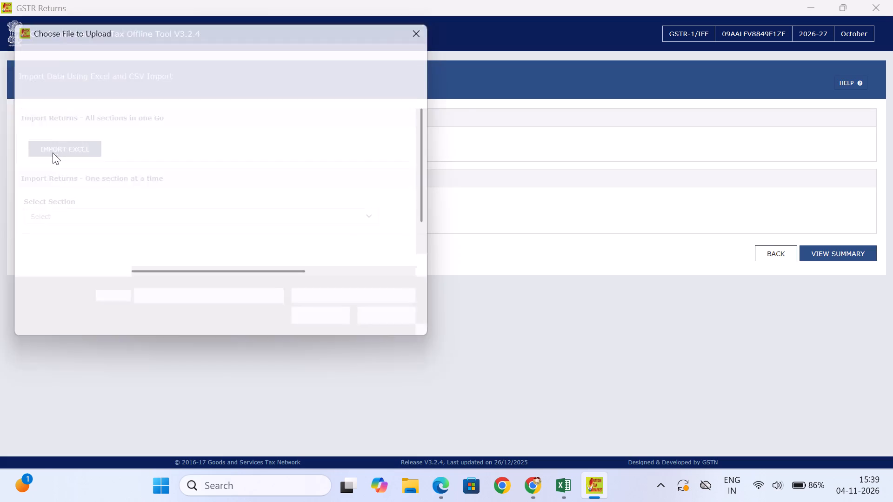
scroll(212, 211, "down", 1)
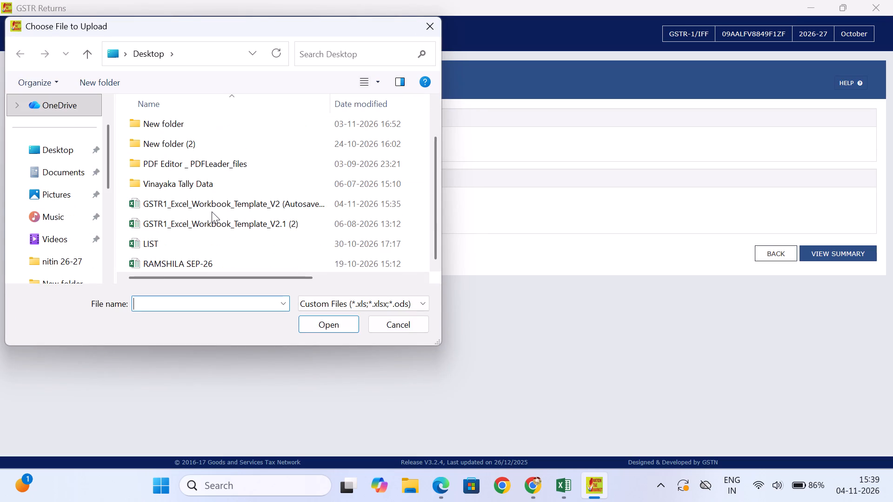
scroll(212, 211, "down", 1)
left_click(233, 207)
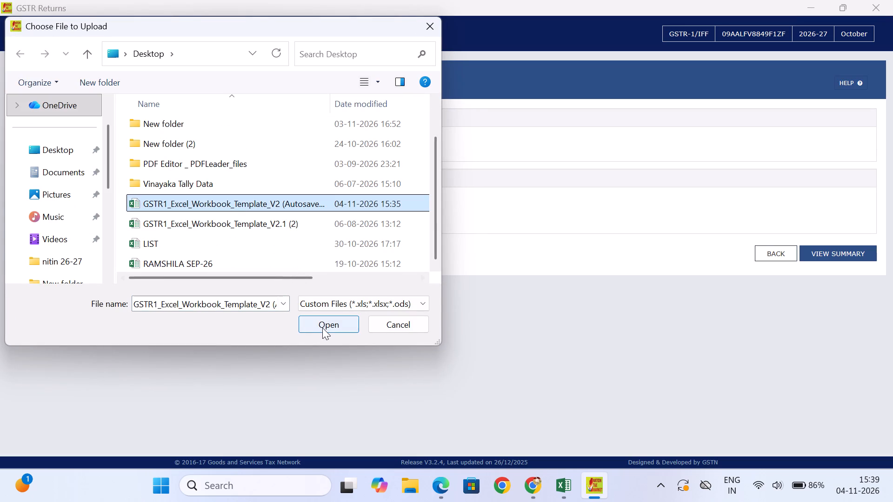
left_click(323, 328)
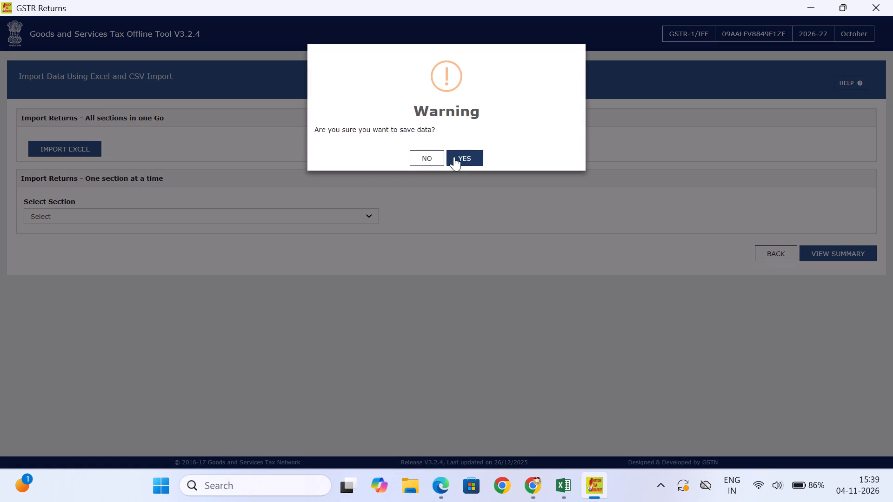
left_click(450, 157)
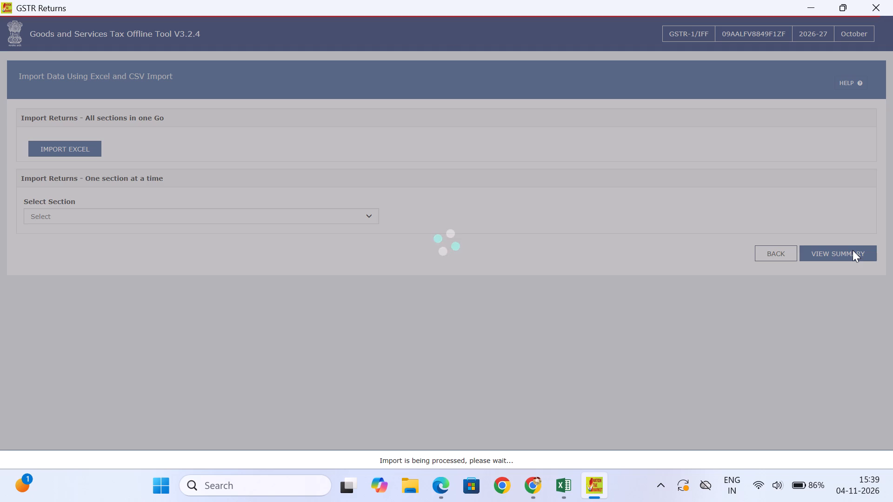
left_click(853, 250)
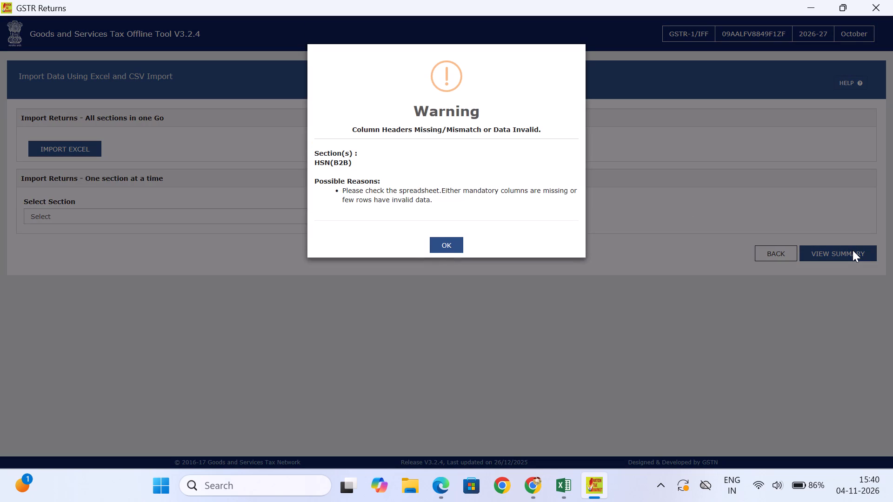
left_click(447, 249)
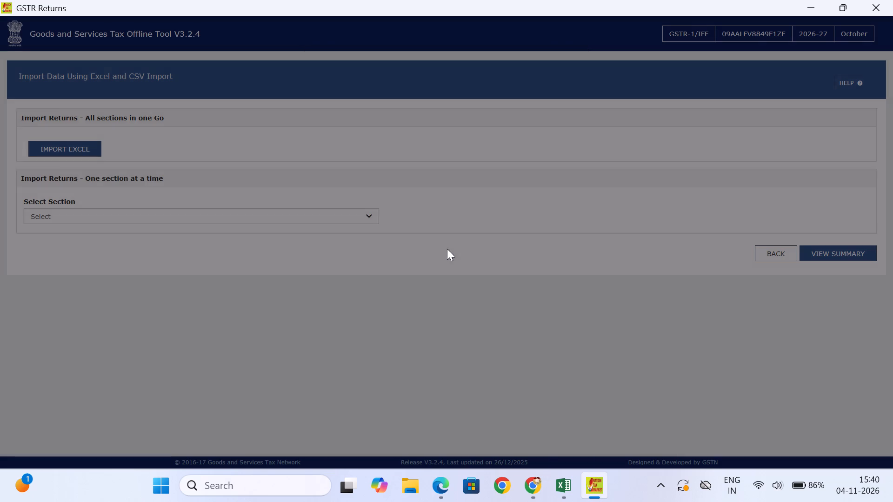
View the return summary and compare its central tax total with the sum of the CGST column in the DayBook workbook.
left_click(849, 252)
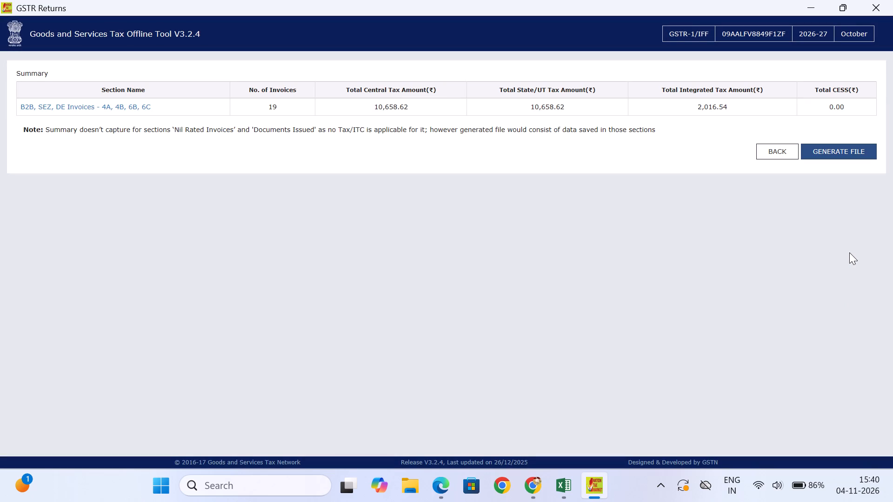
left_click(813, 7)
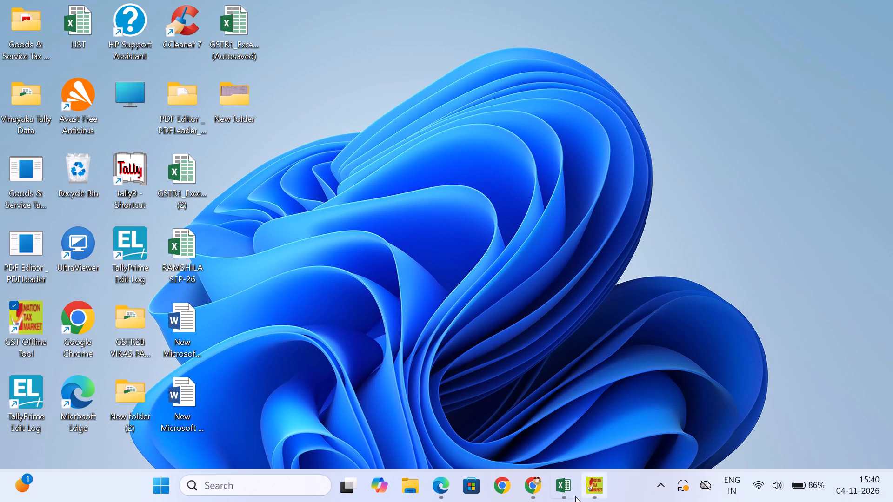
left_click(560, 442)
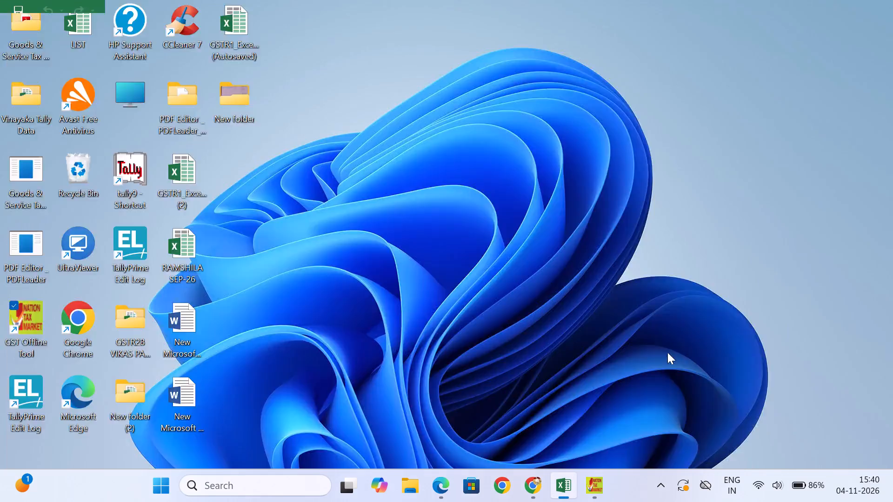
scroll(695, 350, "down", 3)
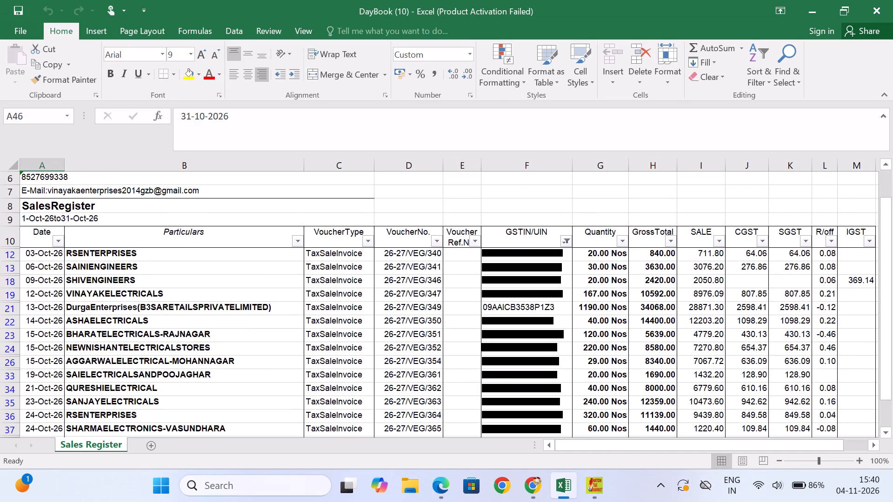
left_click(753, 261)
scroll(753, 261, "left", 2)
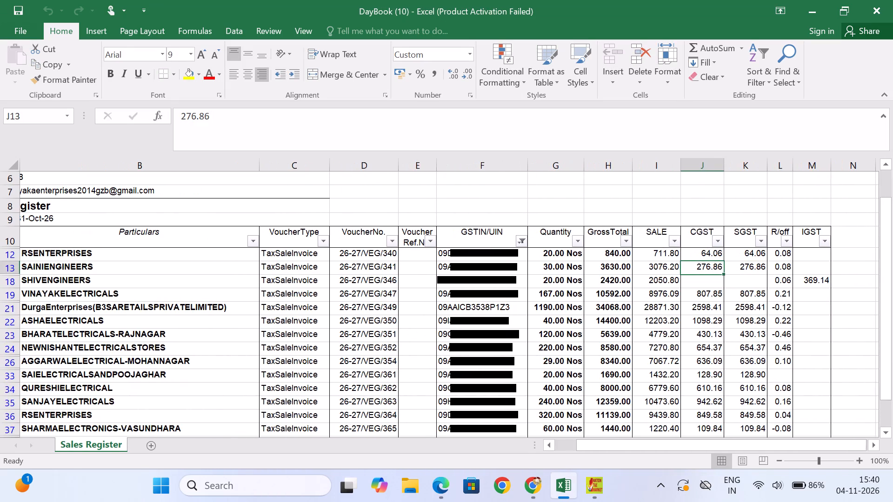
left_click(709, 252)
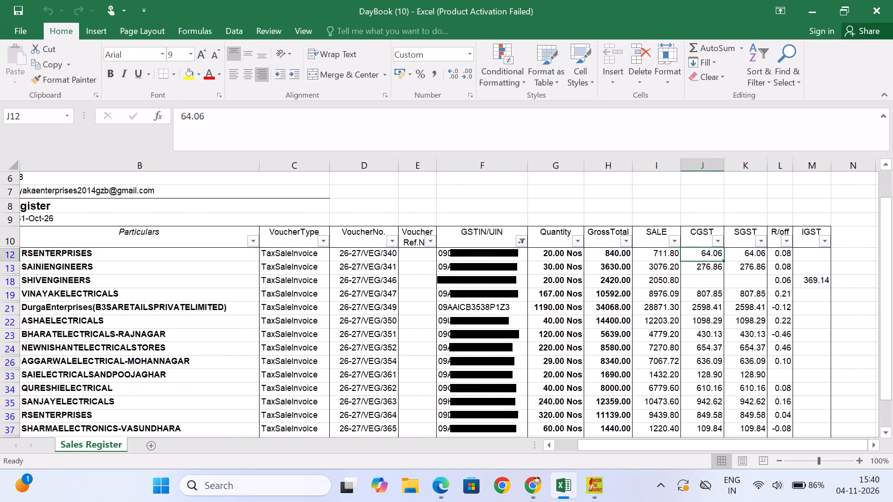
key("shift+Down")
key("shift+Down")
key("shift+Down")
key("shift+Down")
key("shift+Down")
key("shift+Down")
key("shift+Down")
key("shift+Down")
key("shift+Down")
key("shift+Down")
key("shift+Down")
key("shift+Down")
key("shift+Down")
key("shift+Down")
key("shift+Down")
key("shift+Down")
key("shift+Down")
key("shift+Down")
key("shift+Down")
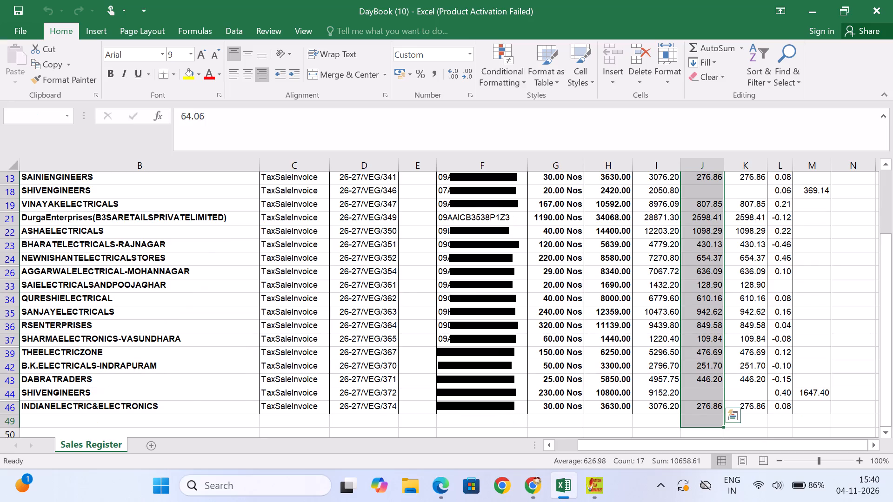
key("alt+Tab")
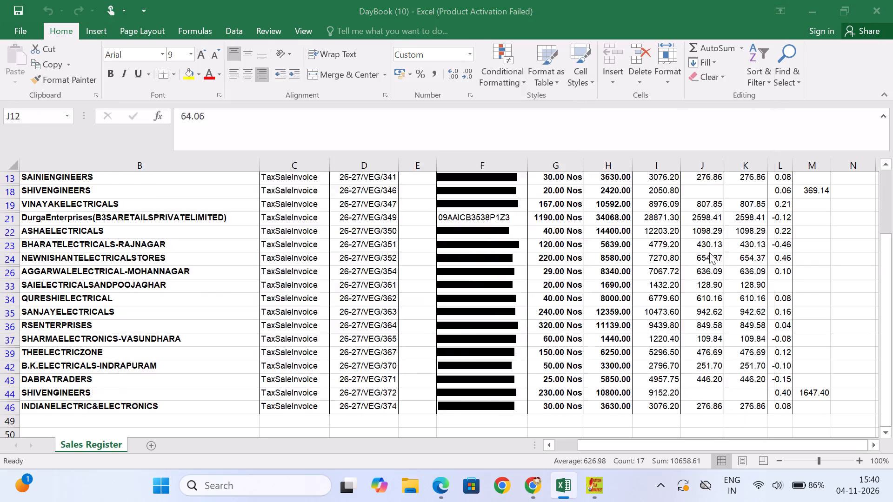
key("alt+Tab")
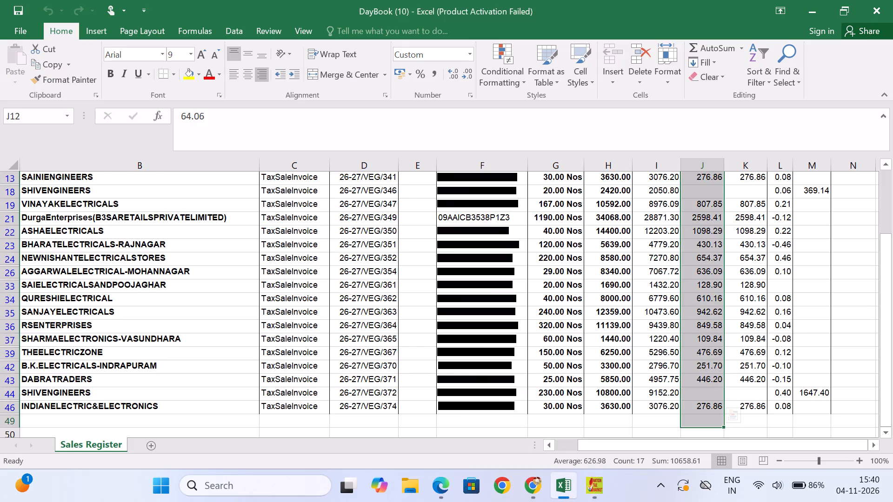
key("alt+Tab")
Generate the return's JSON file from the summary and save the download to the Desktop.
left_click(858, 148)
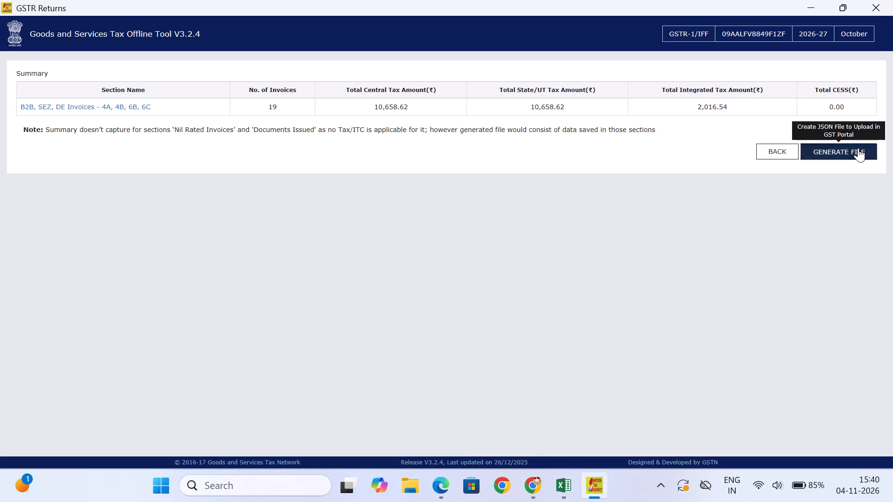
left_click(451, 82)
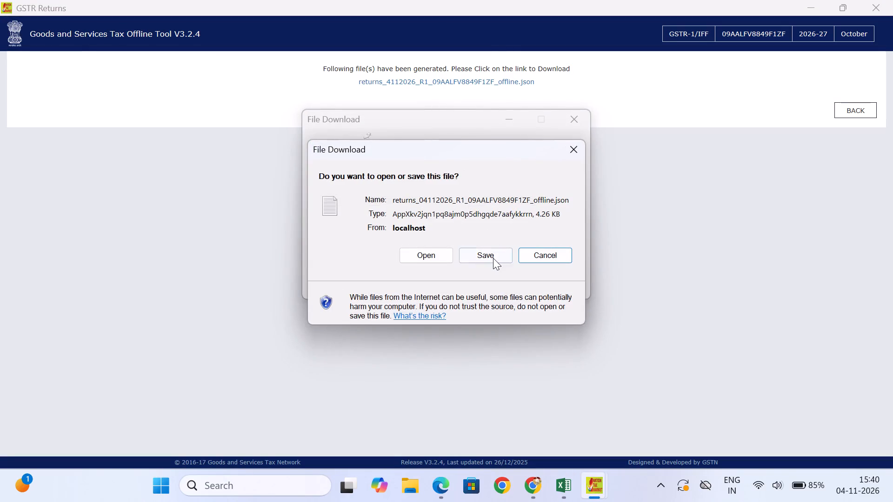
left_click(493, 258)
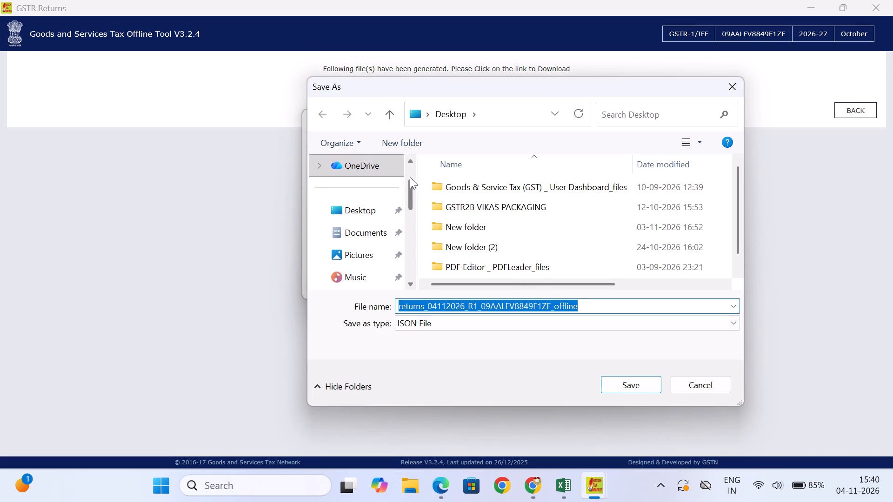
left_click_drag(410, 177, 407, 162)
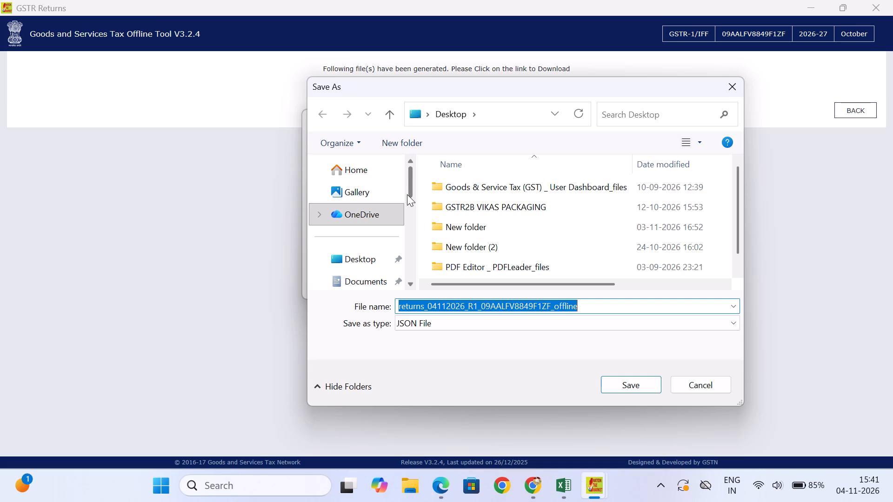
left_click(376, 251)
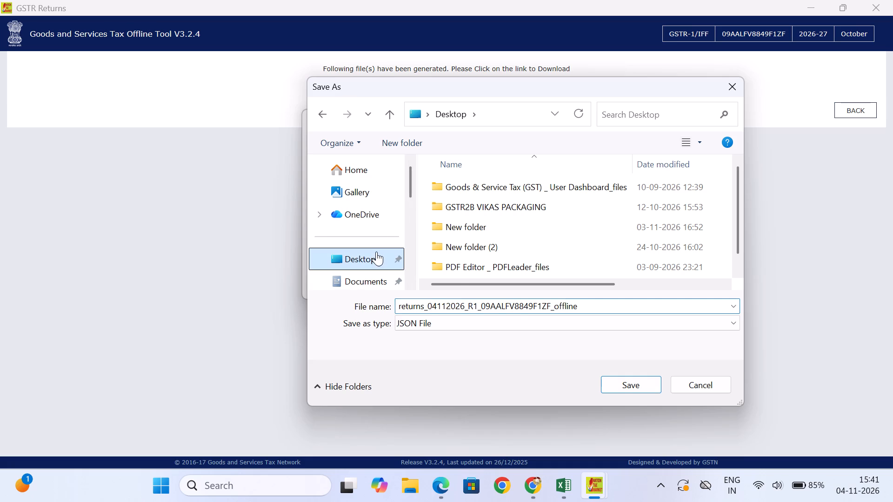
Save the generated GSTR-1 JSON file to the Desktop under its suggested name, dismiss the download window and minimise the offline tool.
left_click(626, 390)
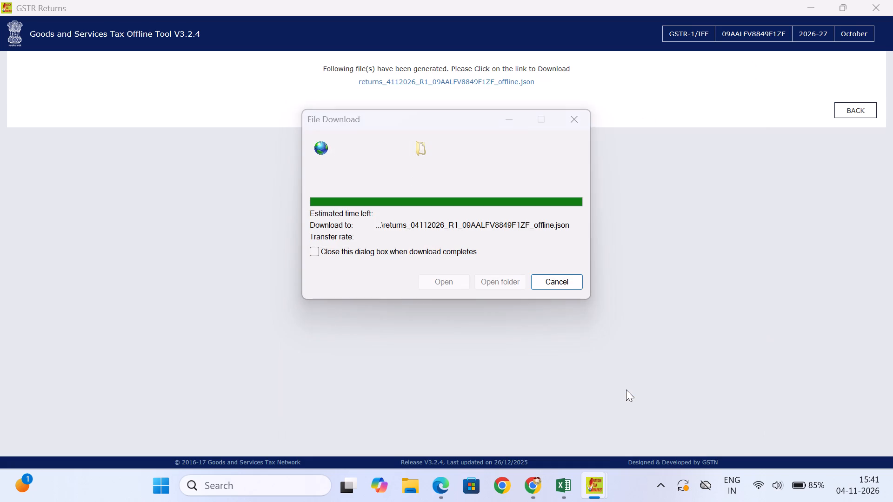
left_click(576, 125)
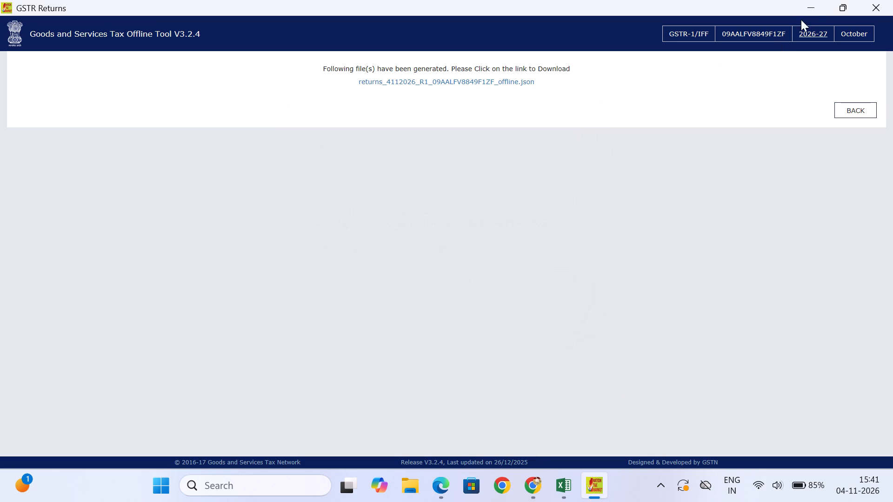
left_click(813, 3)
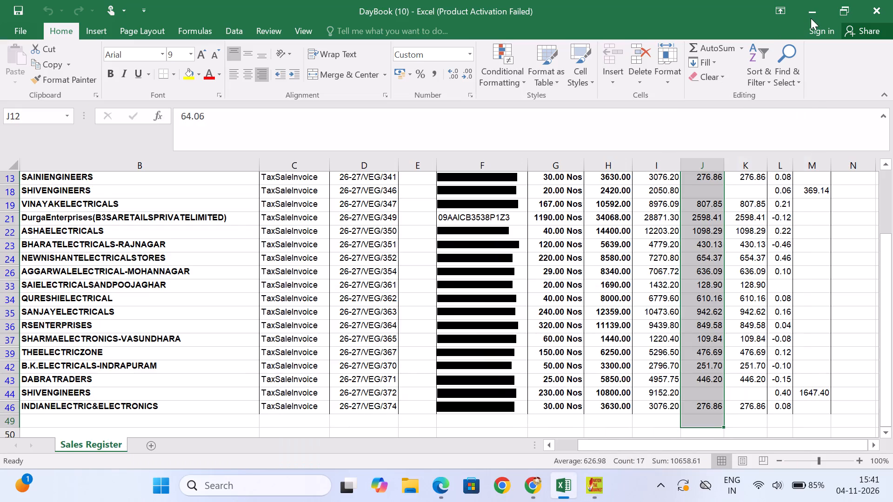
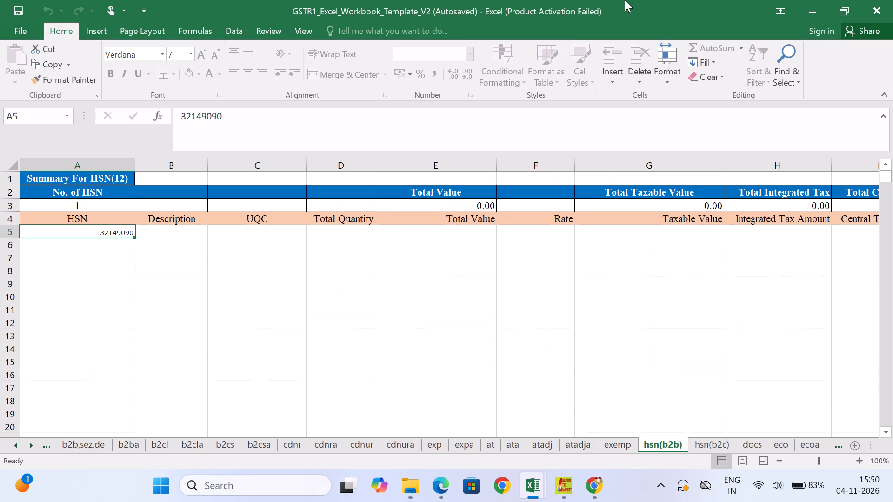
Close the GSTR1 template workbook and the DayBook (10) workbook, saving the changes to DayBook (10).
left_click(882, 8)
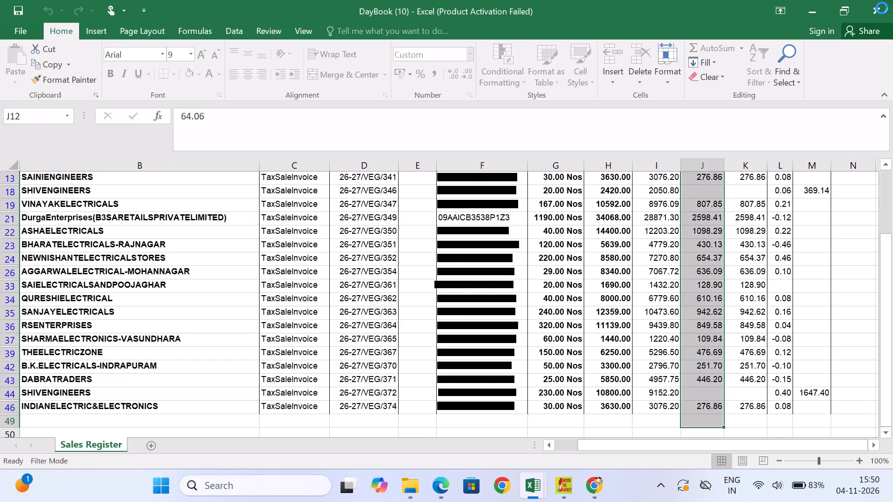
left_click(882, 8)
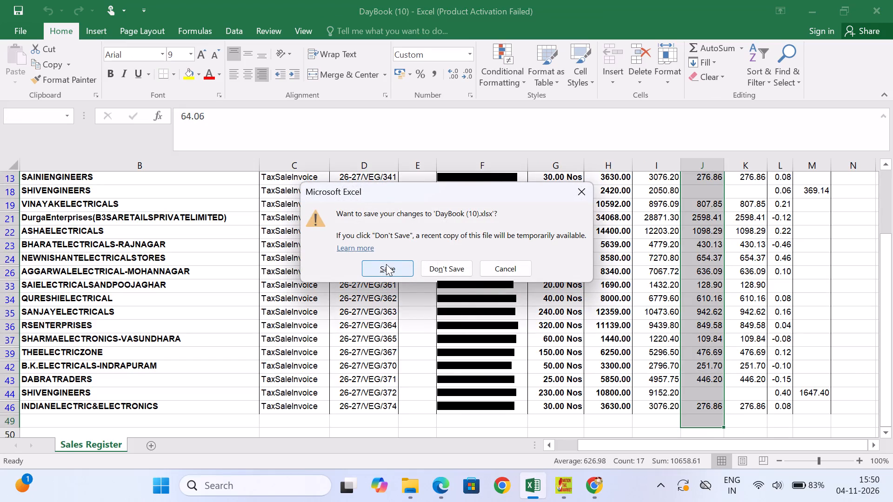
left_click(393, 274)
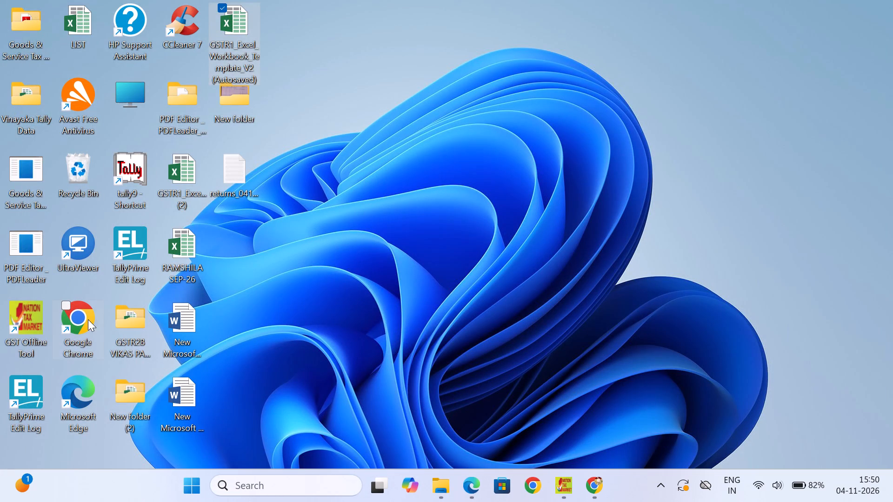
Move GSTR1_Excel_Workbook_Template_V2.1 (2) from the Downloads folder, sorted newest first, to the Desktop, replacing the existing file of that name.
double_click(130, 86)
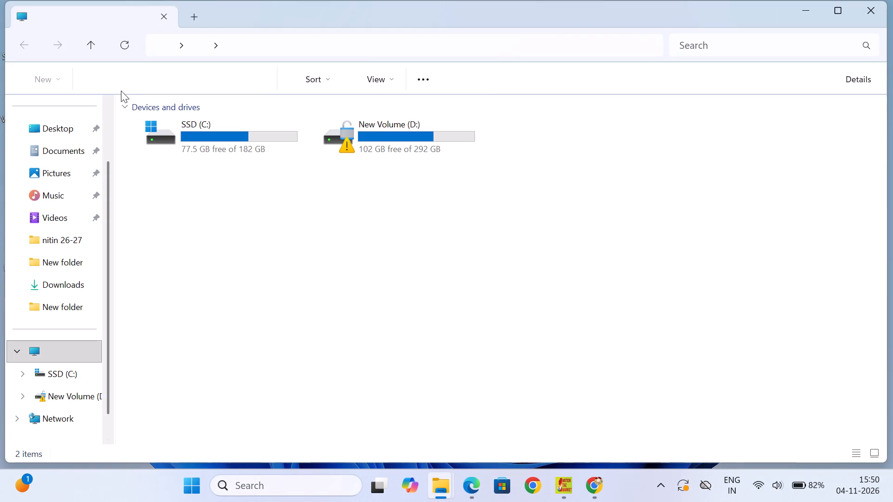
left_click(62, 155)
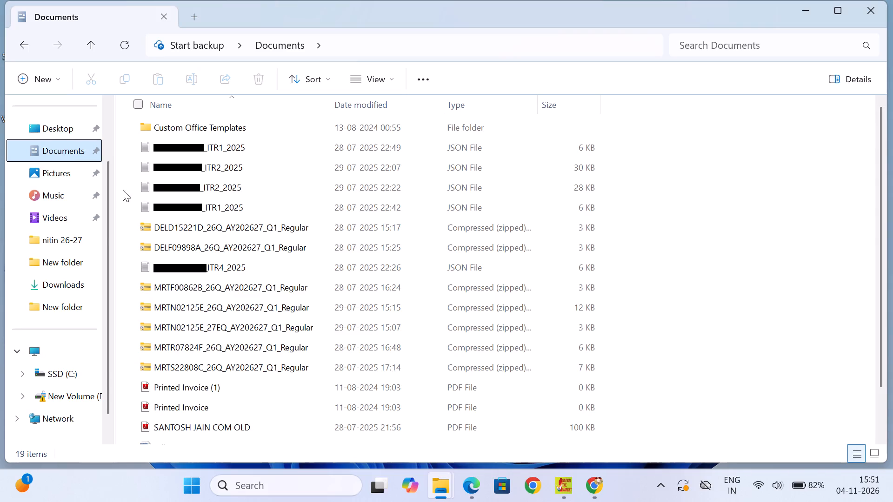
left_click_drag(109, 234, 107, 154)
scroll(107, 154, "up", 1)
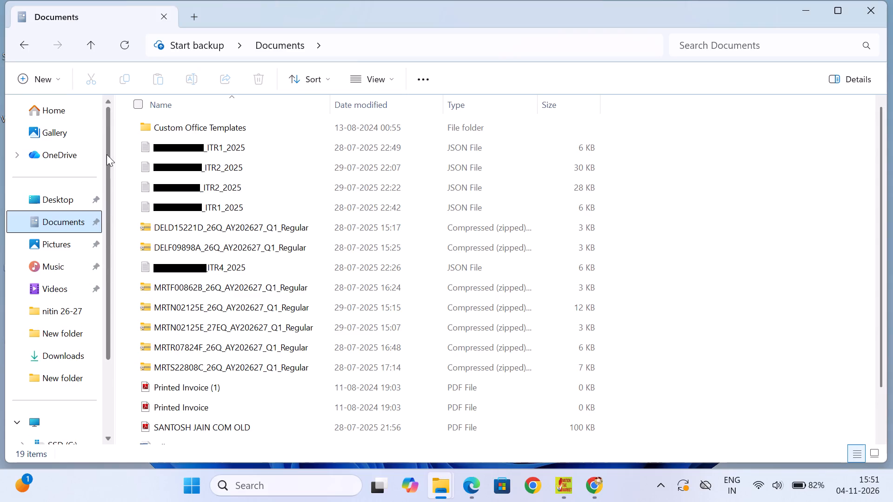
scroll(107, 154, "up", 1)
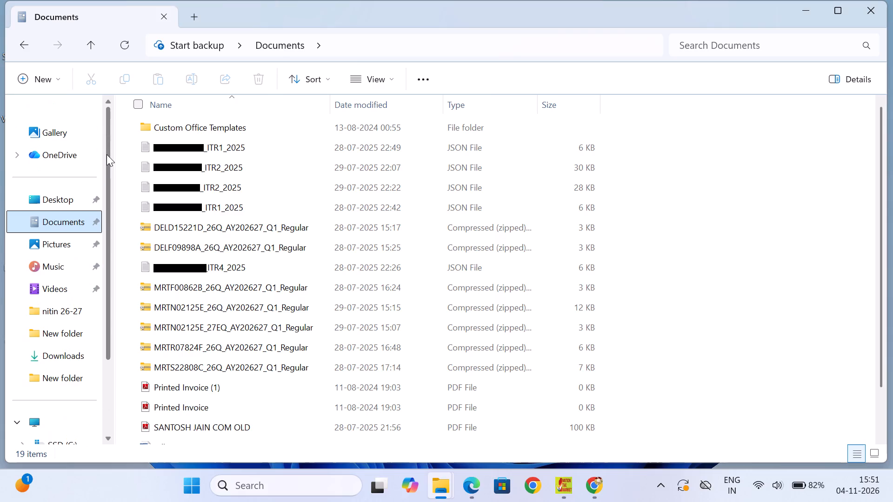
scroll(107, 154, "up", 1)
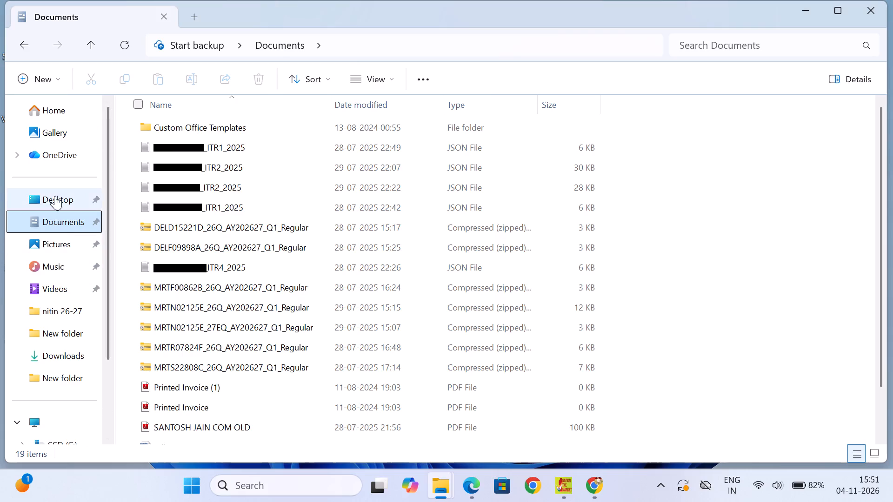
left_click(51, 357)
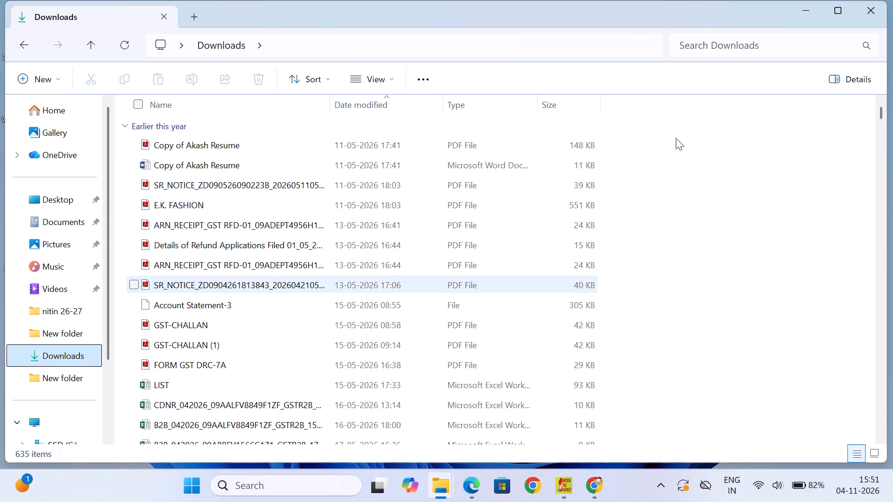
left_click(377, 103)
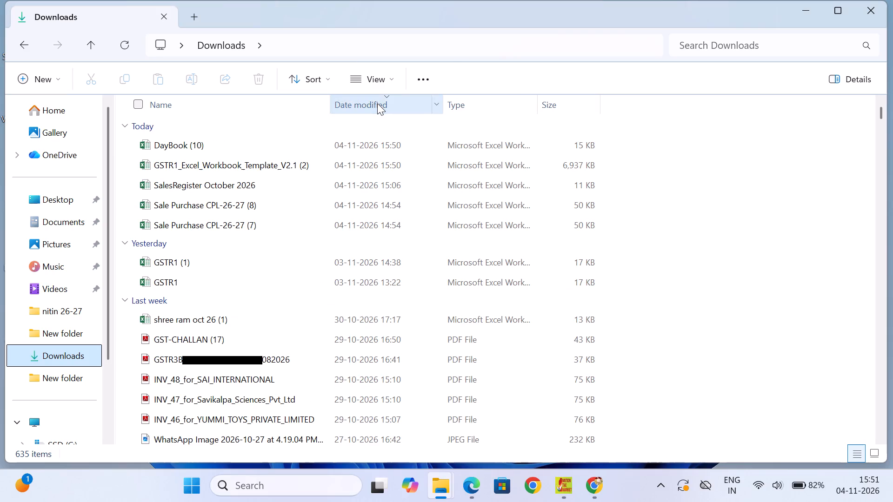
left_click(307, 164)
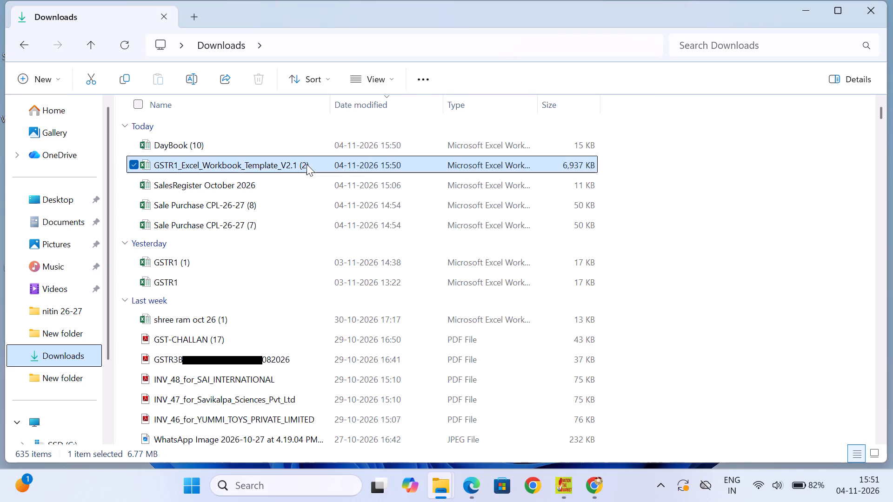
right_click(307, 164)
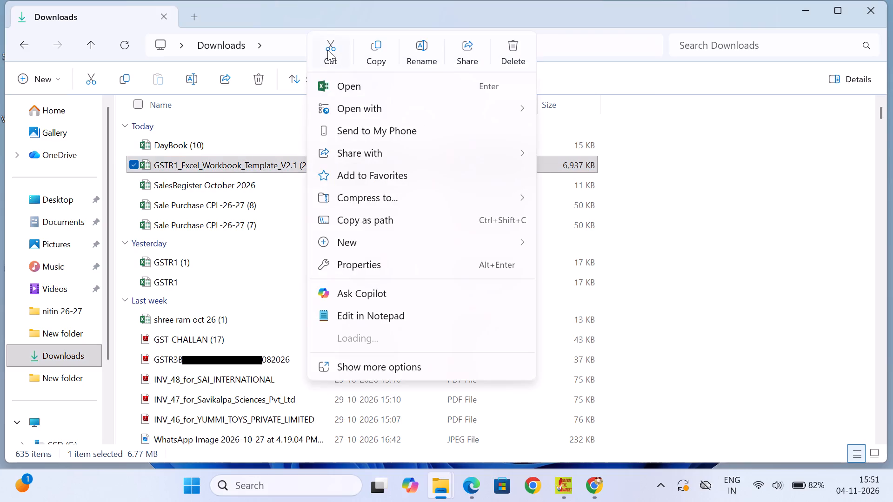
left_click(327, 50)
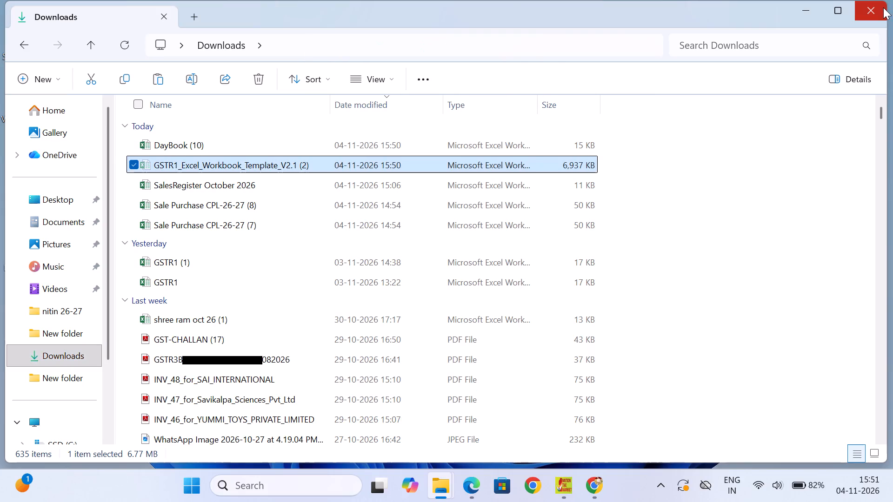
left_click(883, 7)
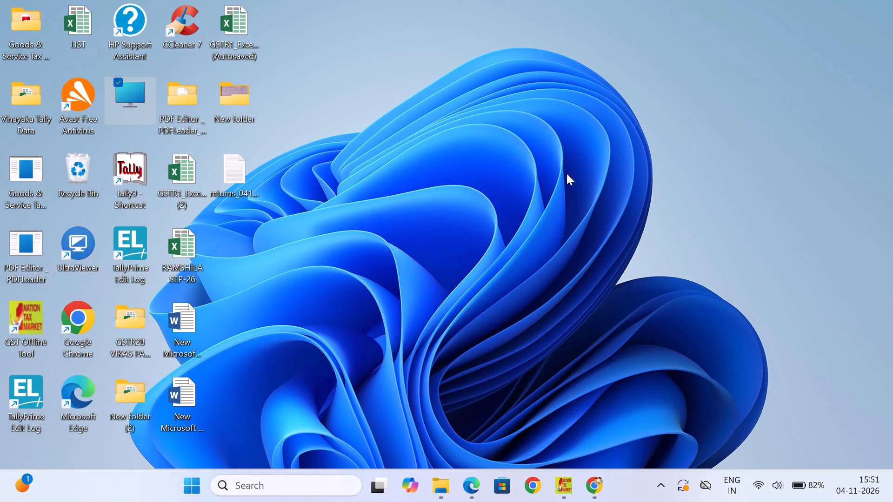
right_click(228, 272)
left_click(252, 292)
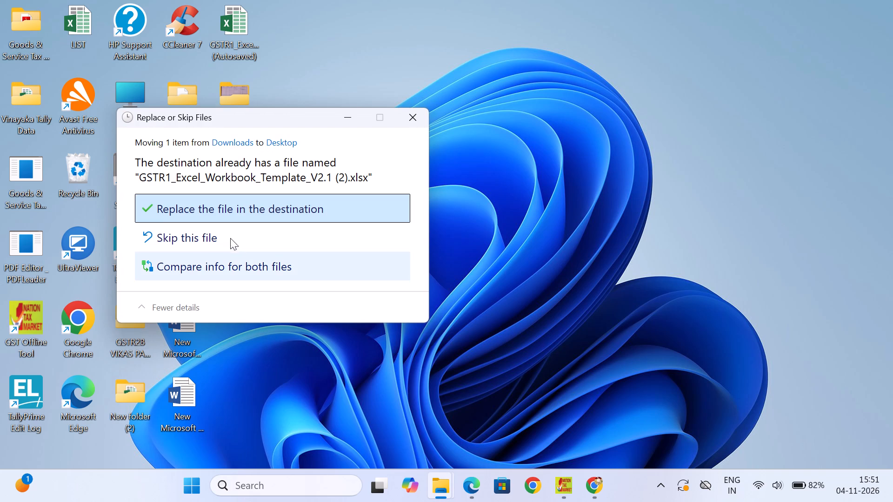
left_click(237, 212)
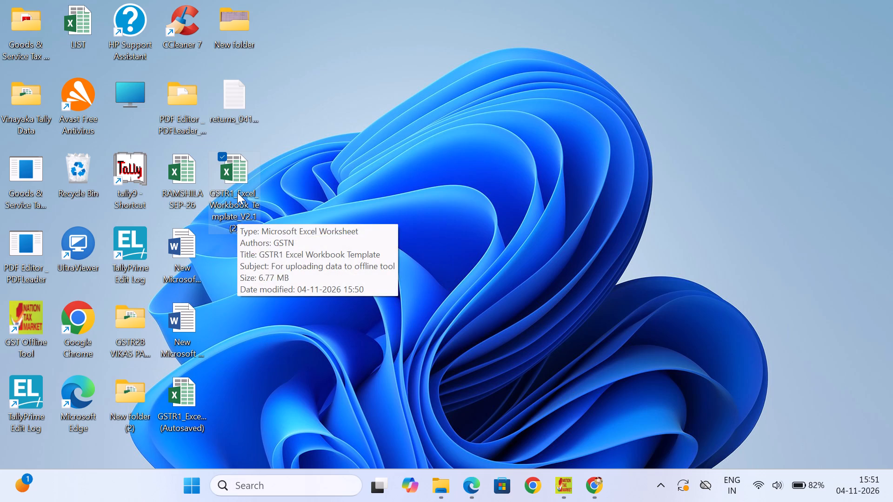
Open GSTR1_Excel_Workbook_Template_V2.1 (2) from the Desktop, enable editing, and close it with its changes saved.
double_click(237, 192)
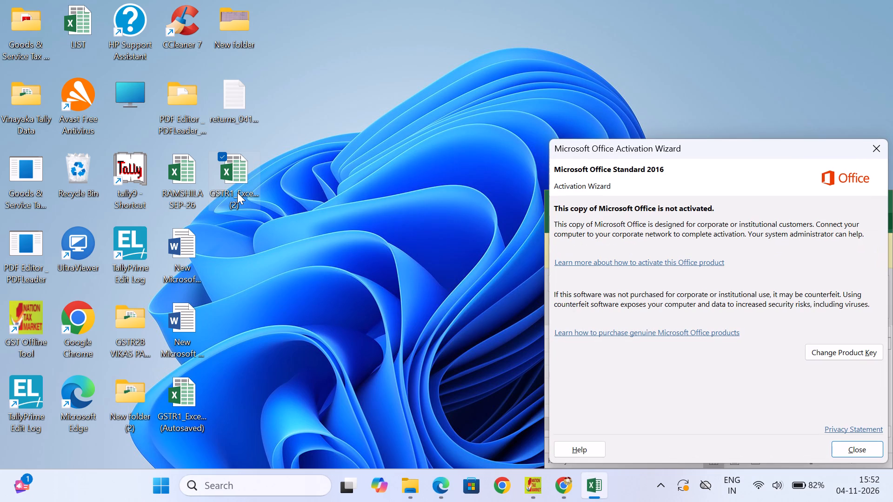
left_click(860, 459)
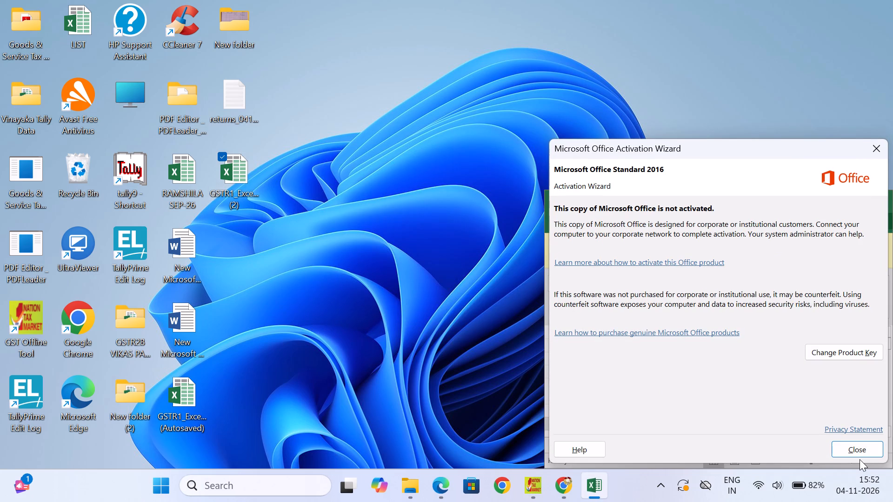
left_click(859, 445)
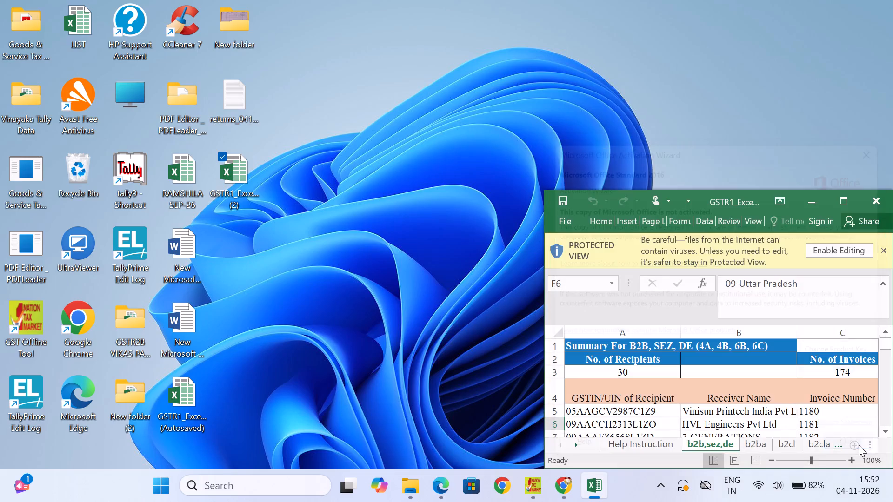
left_click(845, 196)
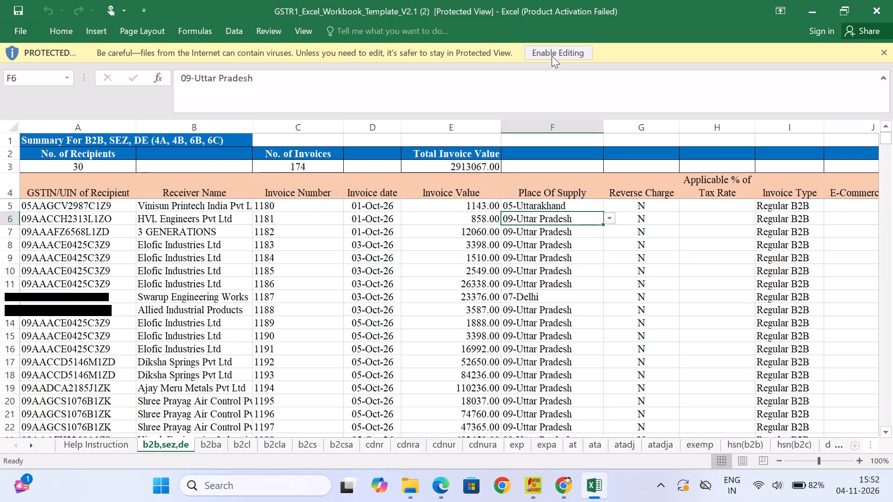
left_click(552, 50)
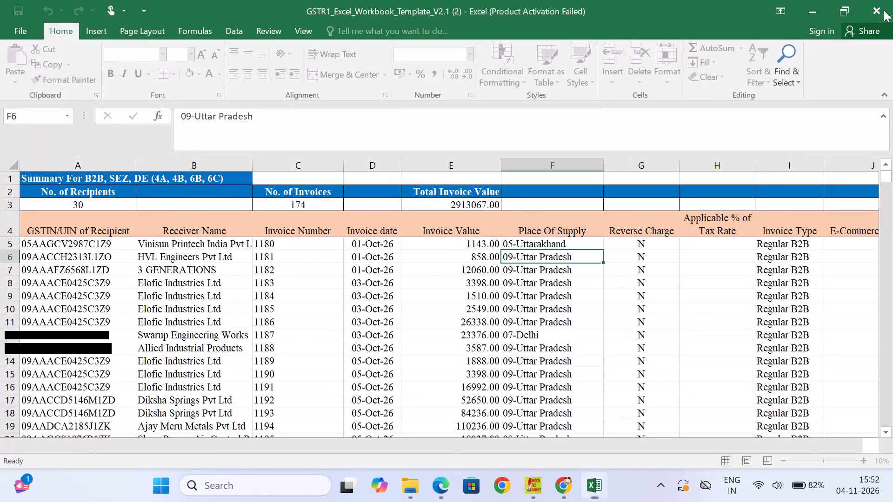
left_click(885, 10)
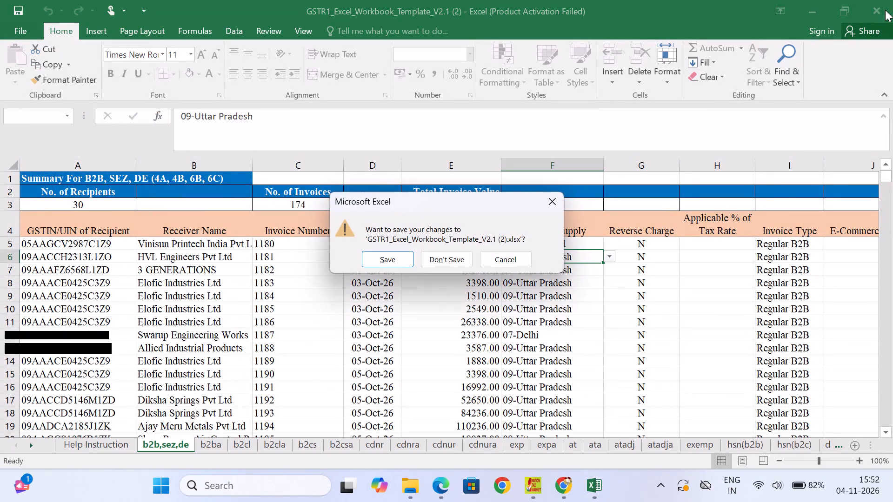
left_click(379, 262)
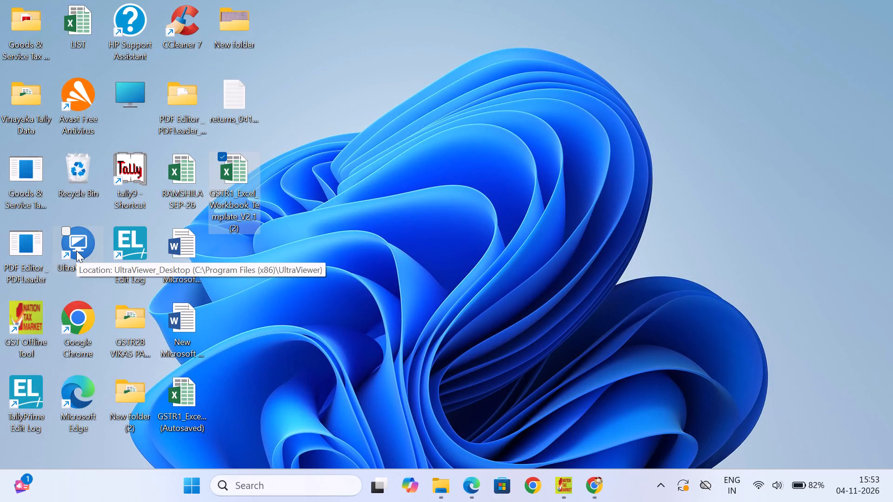
Switch to the GST Offline Tool, go back from the generated file to the invoice data, and close the tool without deleting the data.
double_click(19, 327)
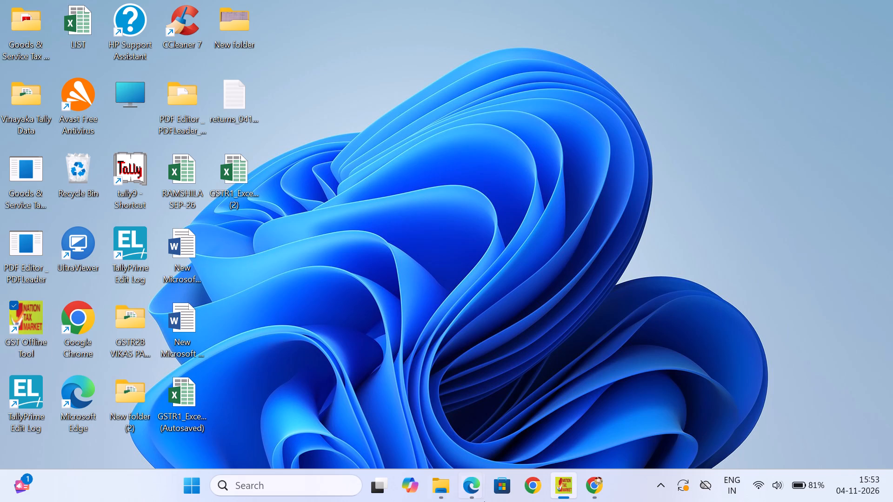
left_click(559, 489)
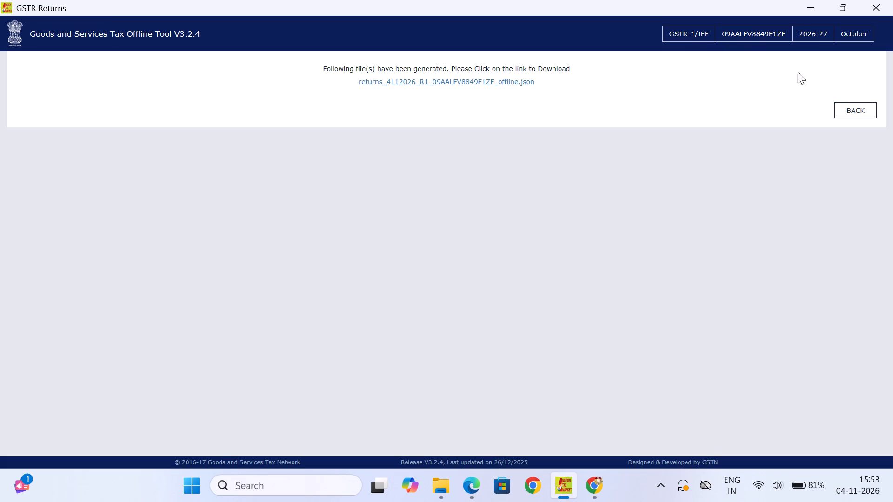
left_click(859, 110)
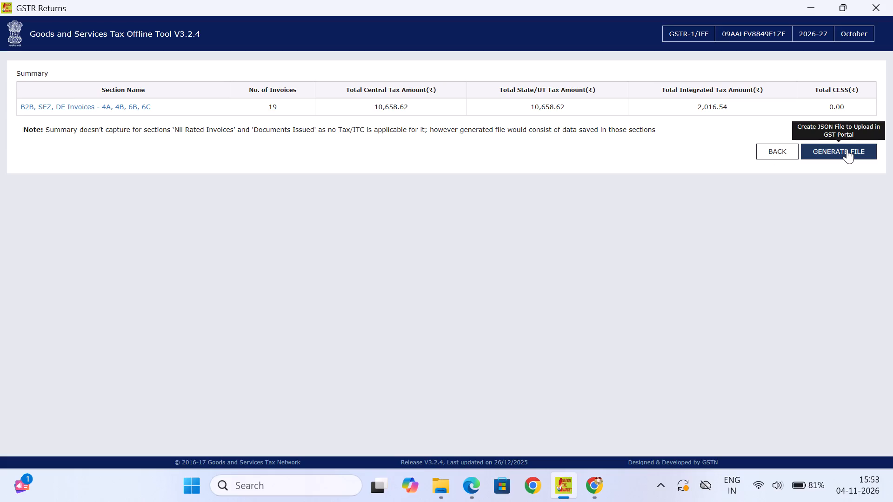
left_click(775, 152)
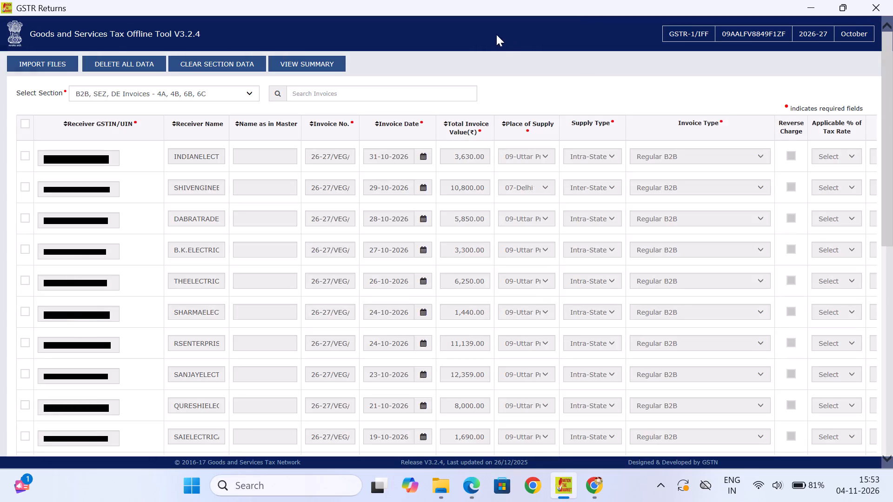
left_click(120, 66)
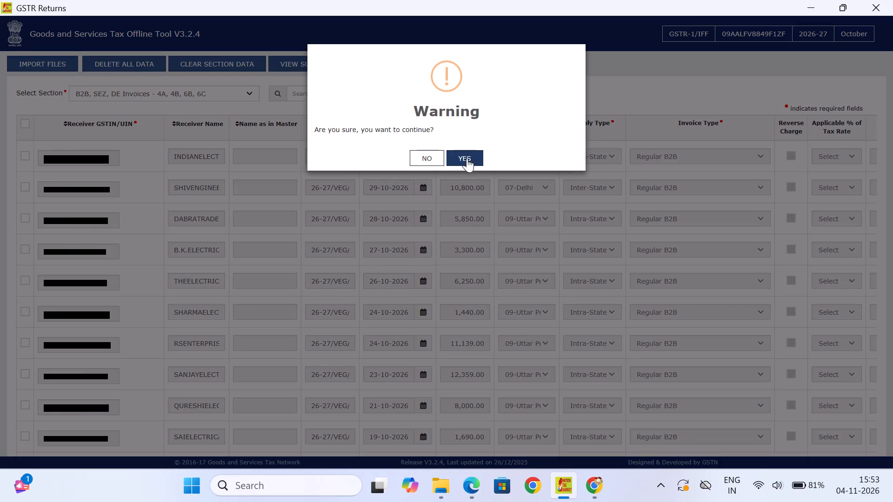
left_click(430, 154)
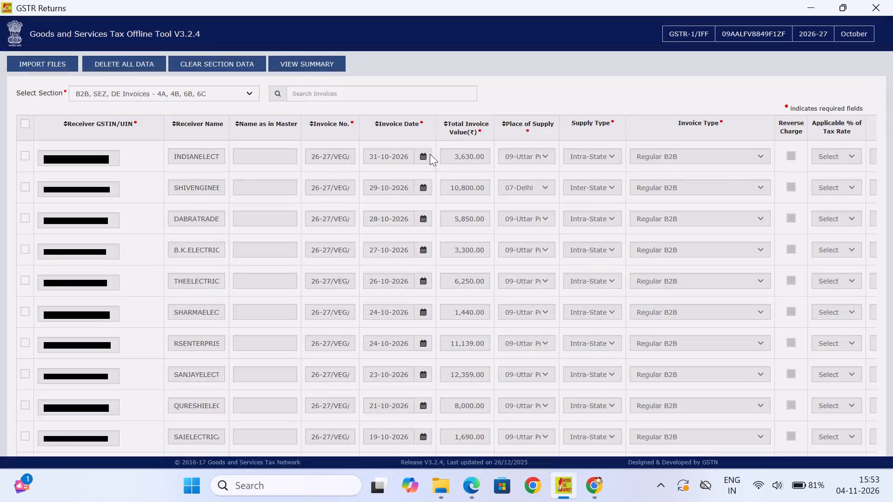
left_click(881, 9)
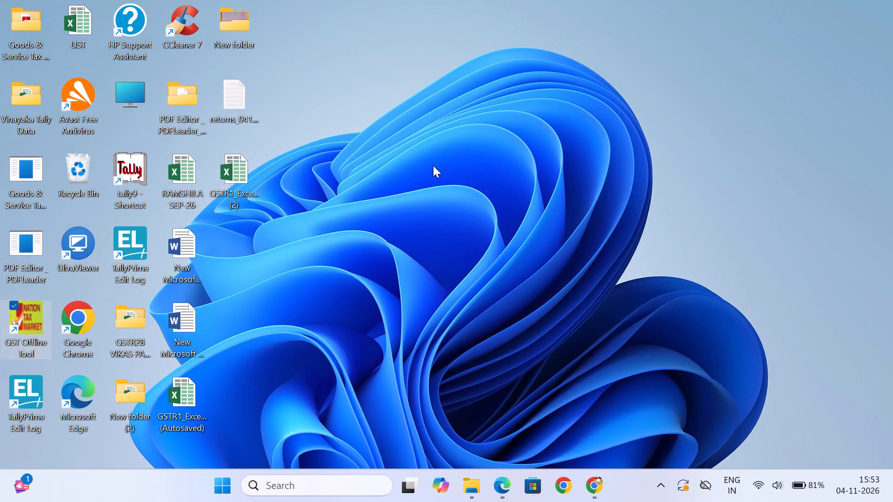
Launch the GST Offline Tool, start a new GSTR-1/IFF return for 2026-27, and enter the supplier's GSTIN.
double_click(27, 324)
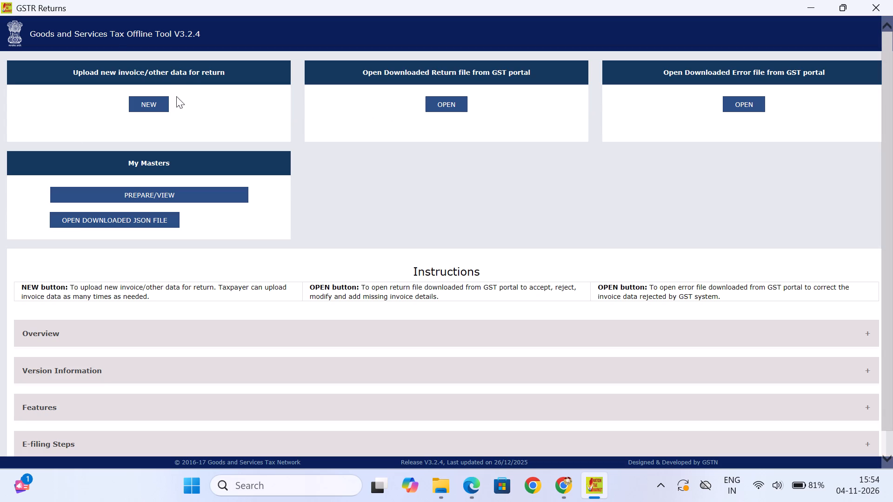
left_click(142, 105)
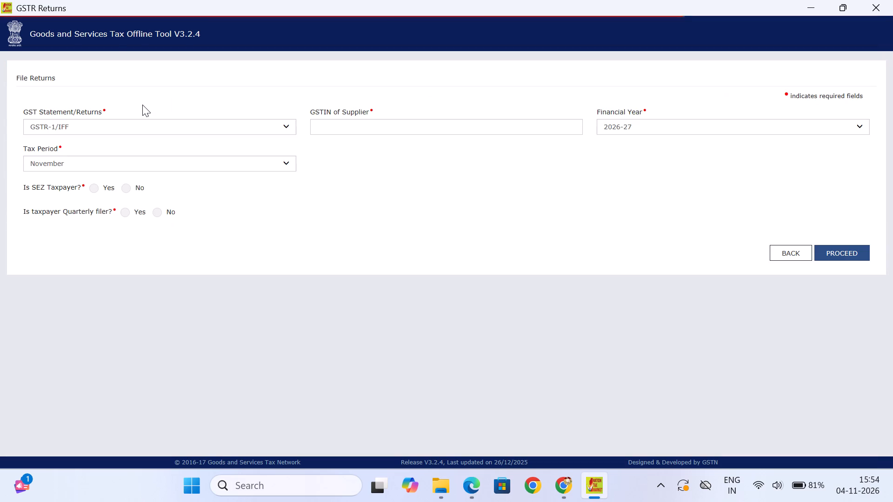
left_click(365, 127)
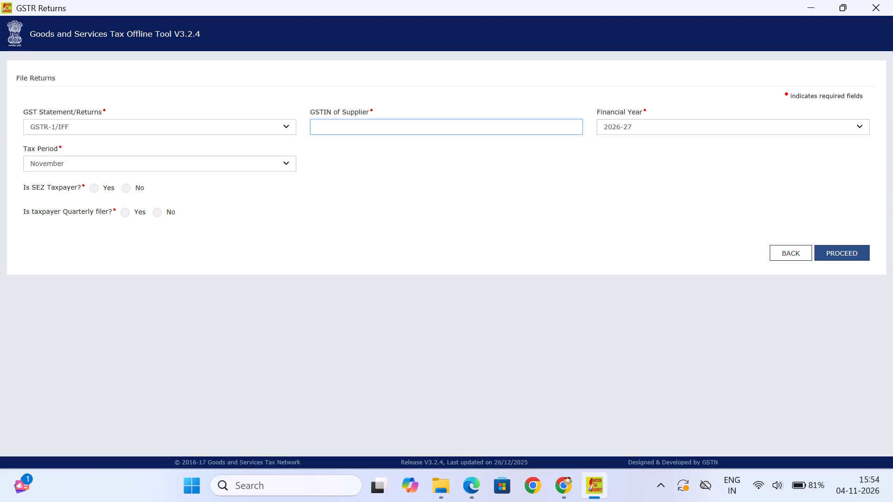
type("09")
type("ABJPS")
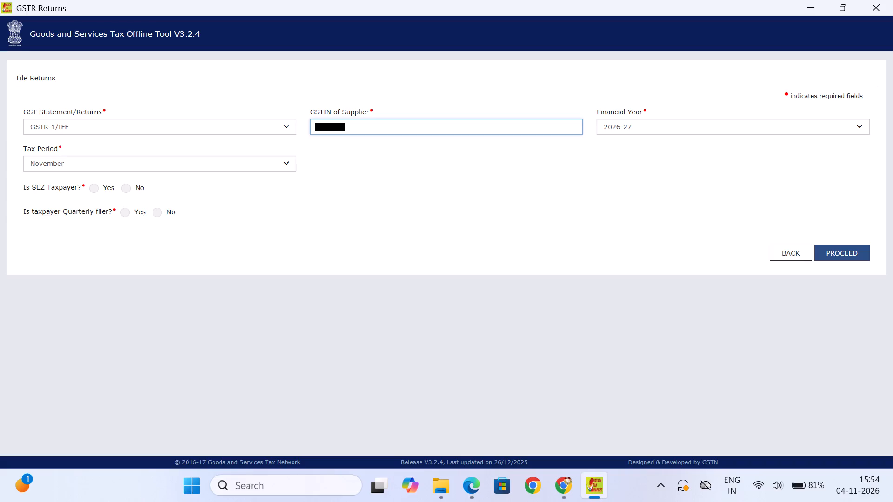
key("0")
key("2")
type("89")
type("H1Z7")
Set the tax period to October, answer No to SEZ taxpayer, quarterly filer and turnover above 5CR, and proceed, confirming the return details.
left_click(252, 163)
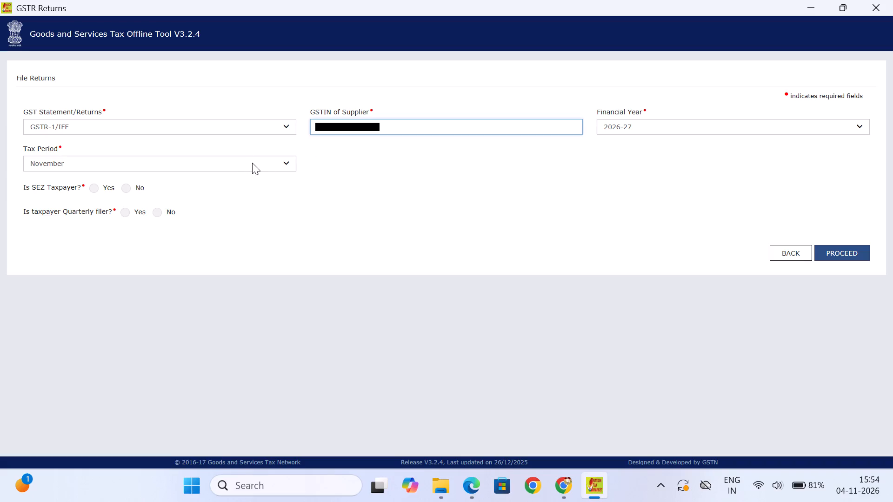
left_click(251, 157)
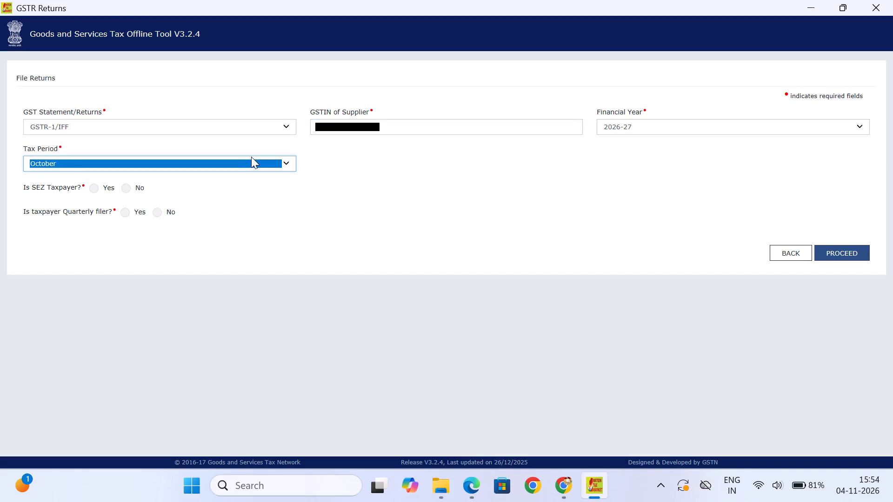
left_click(128, 188)
left_click(128, 188)
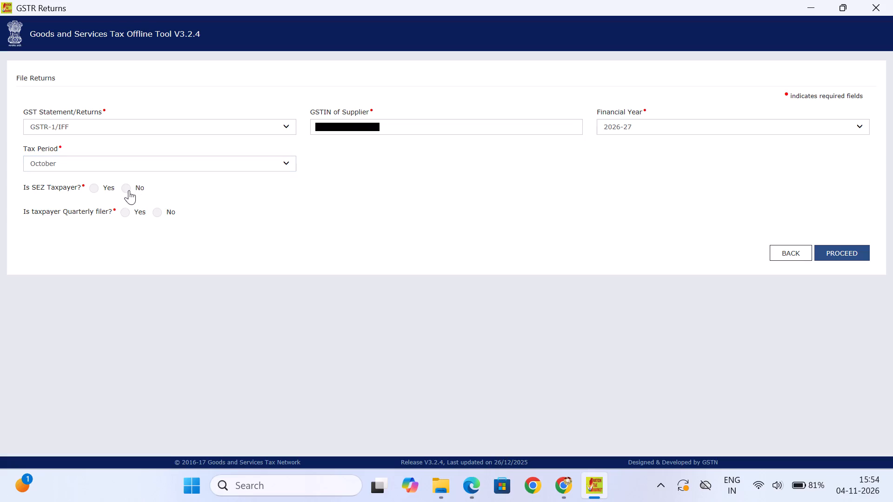
left_click(122, 186)
left_click(159, 211)
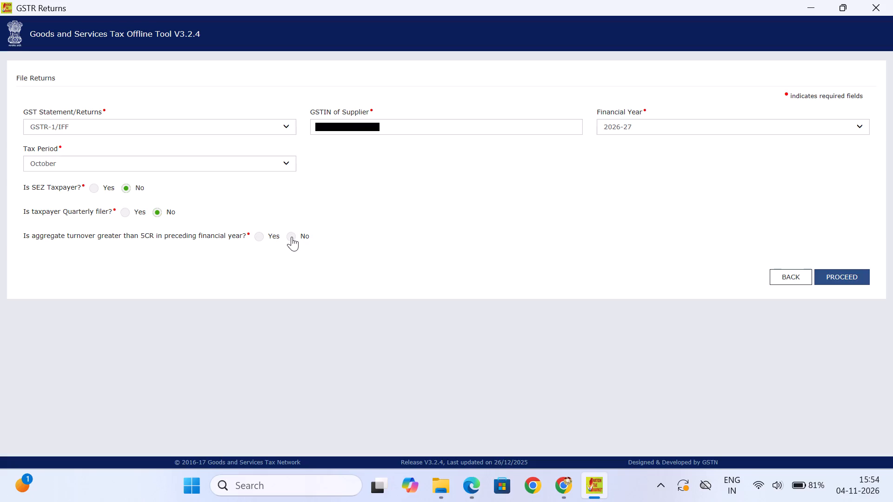
left_click(292, 237)
left_click(846, 272)
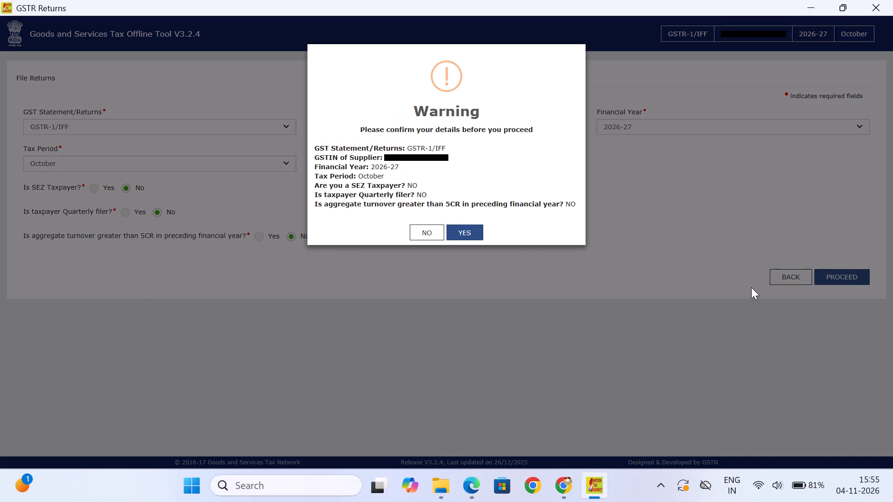
left_click(460, 230)
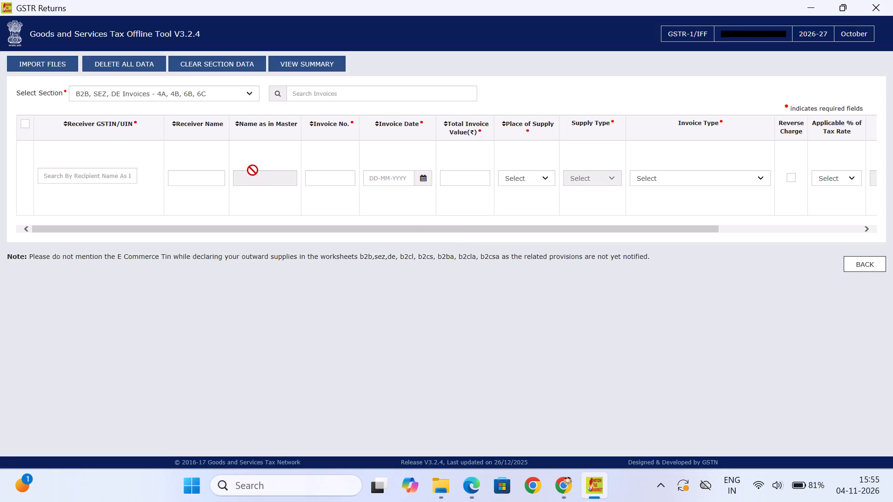
Import all sections in one go from GSTR1_Excel_Workbook_Template_V2.1 (2) on the Desktop and agree to save the data.
left_click(26, 64)
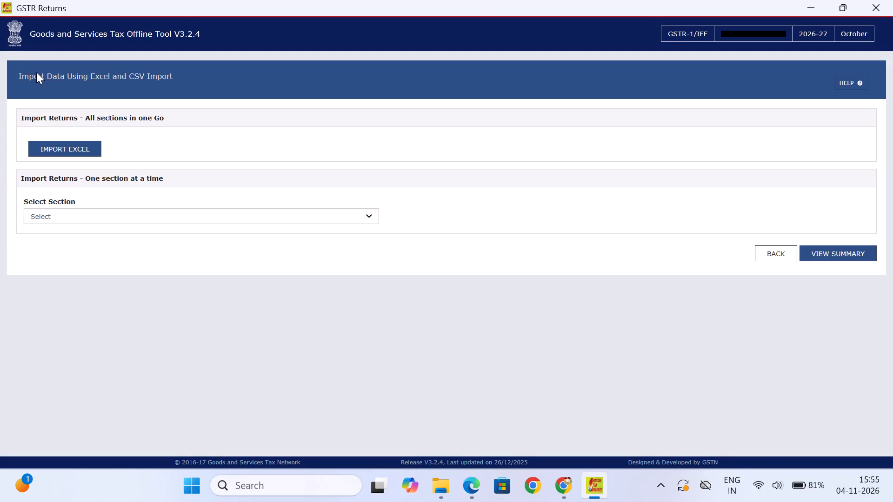
left_click(62, 149)
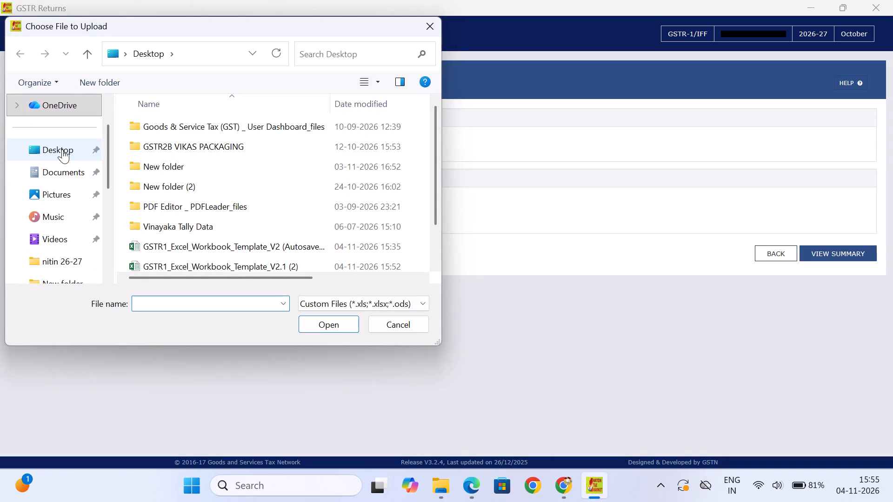
left_click(281, 269)
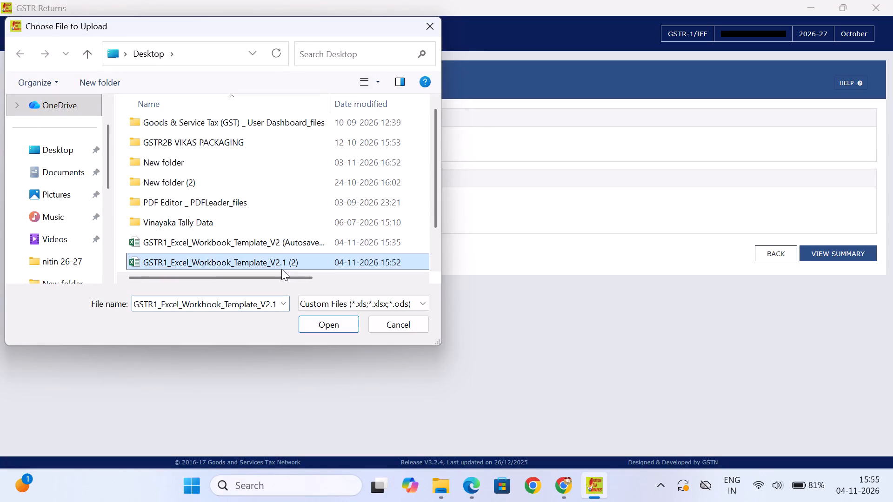
left_click(329, 319)
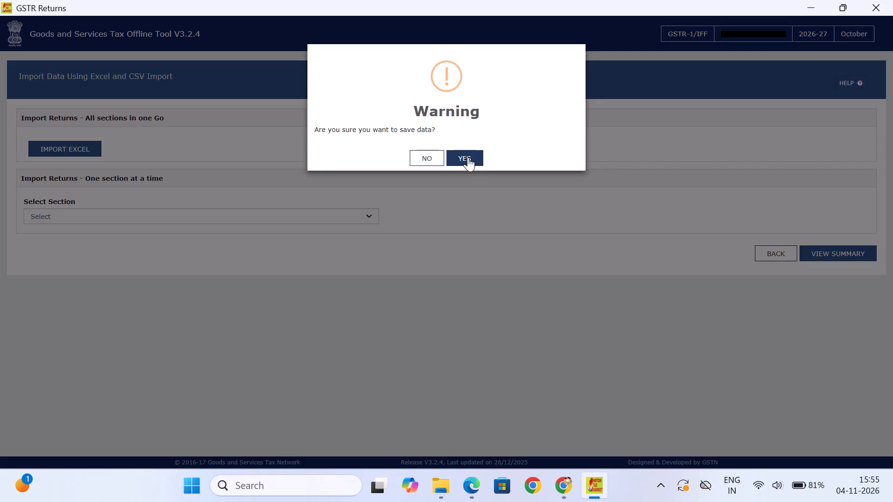
left_click(468, 157)
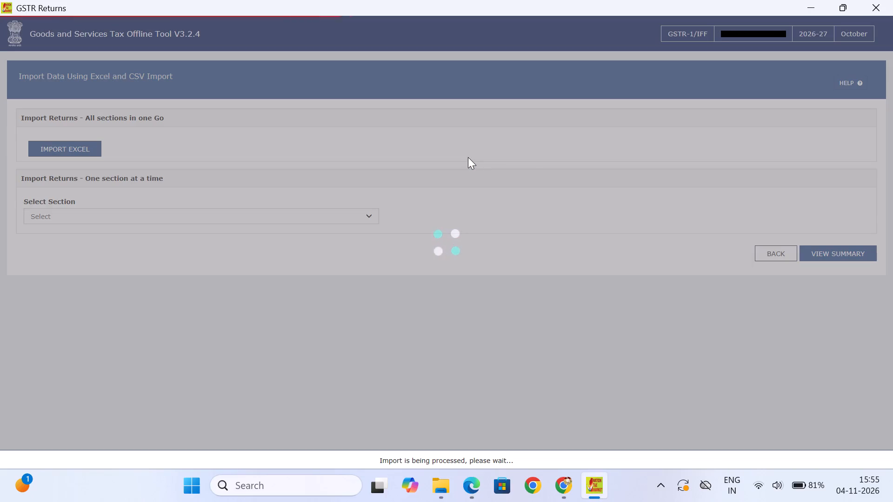
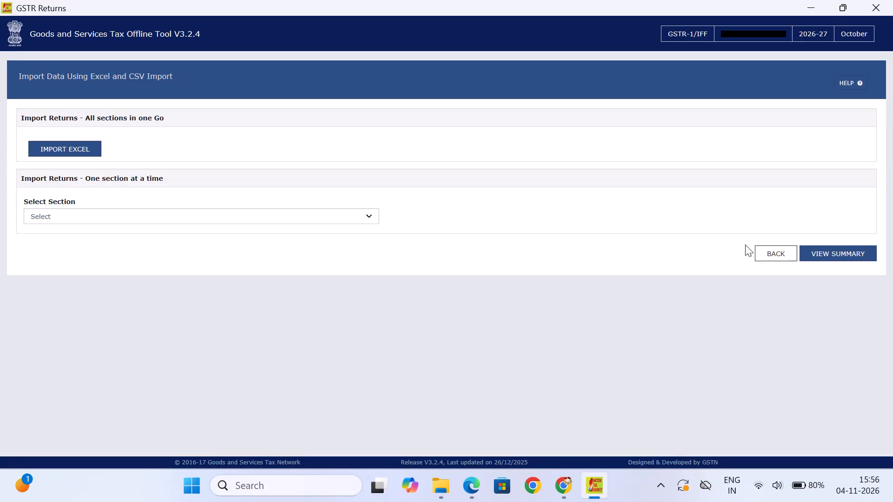
View the summary of the imported October 2026-27 GSTR-1/IFF return data.
left_click(840, 256)
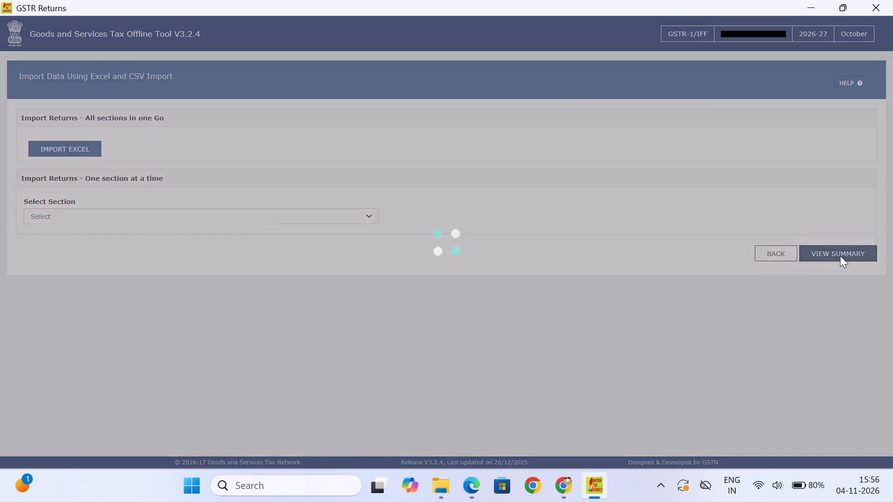
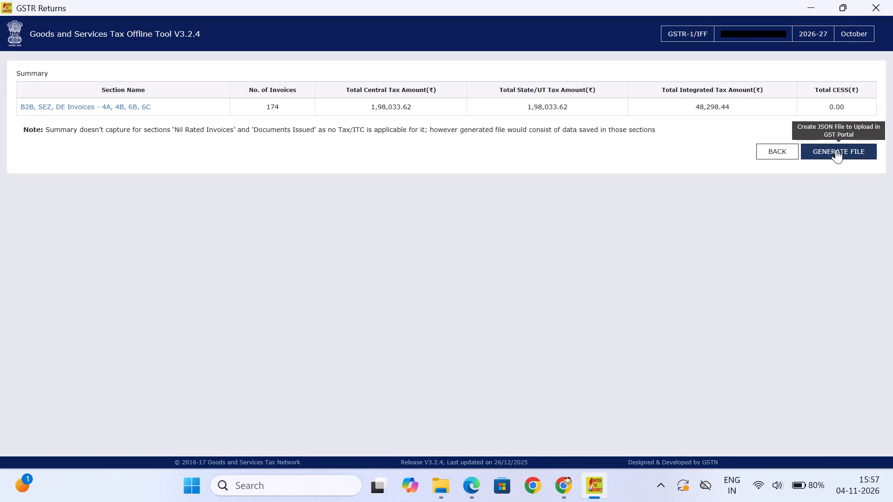
Generate the GSTR-1/IFF return's JSON file for GST portal upload and save it to the Desktop under its suggested name.
left_click(836, 149)
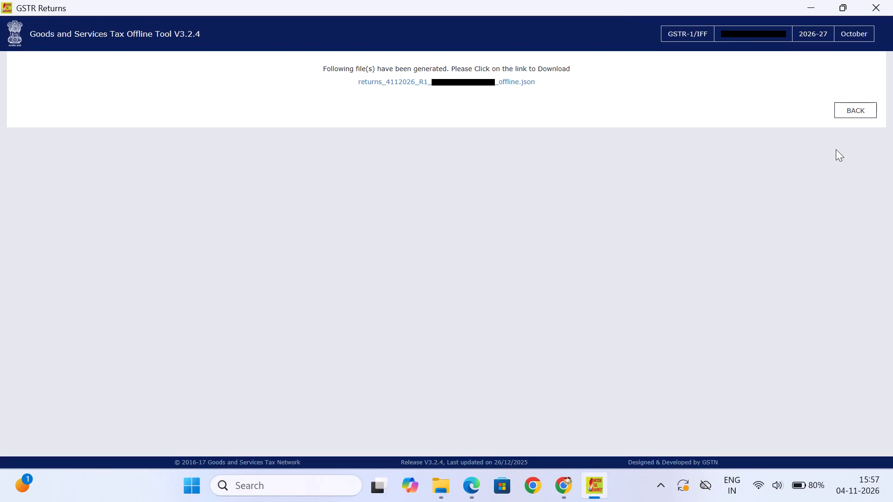
left_click(443, 83)
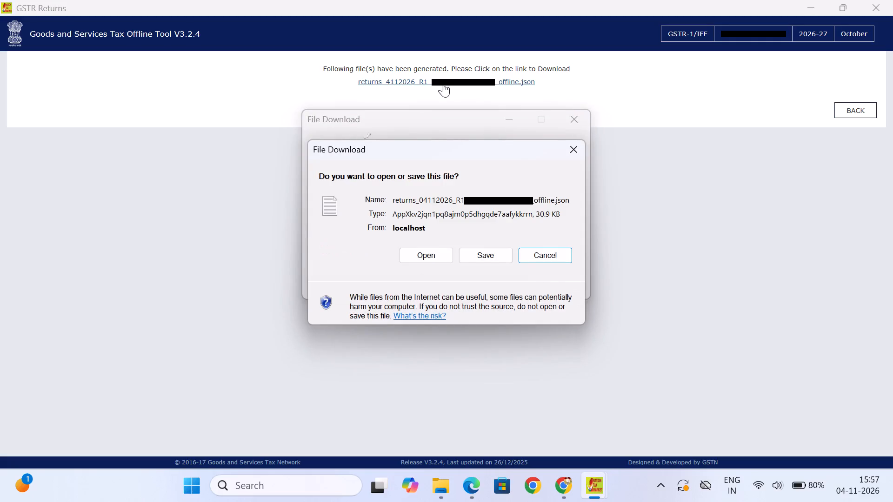
left_click(477, 257)
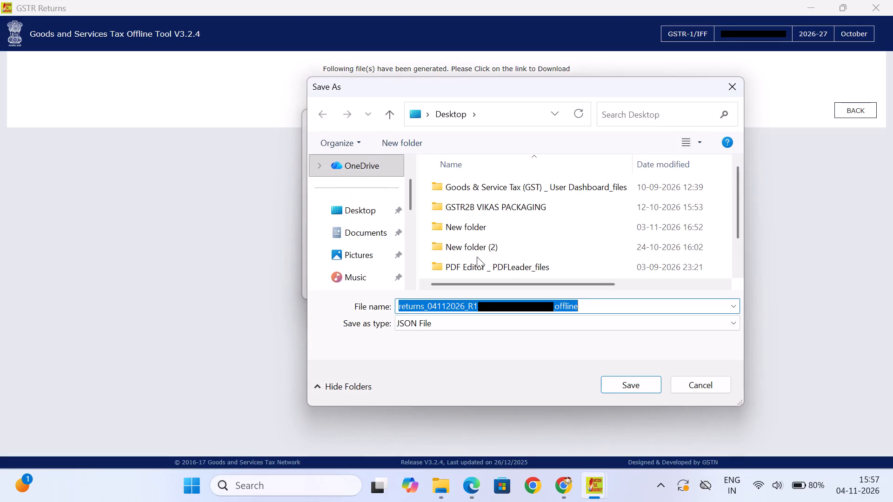
left_click(613, 376)
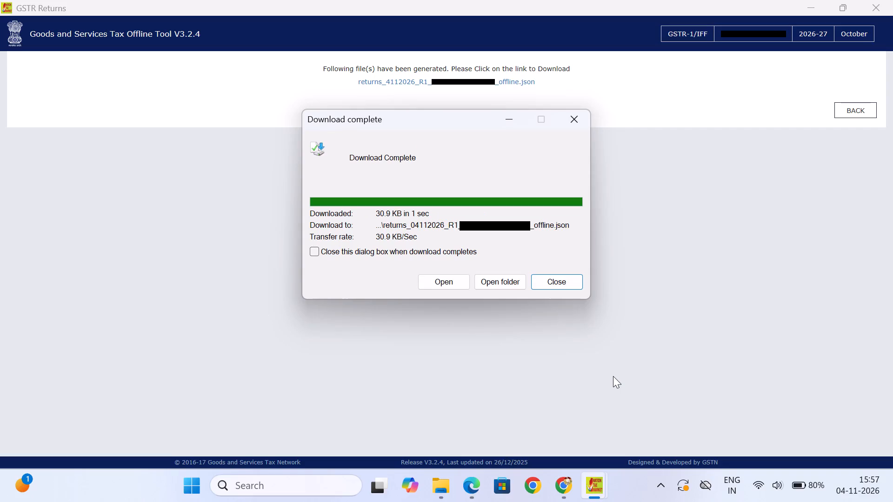
Dismiss the finished download dialog and minimize the GST offline tool to get back to the desktop.
left_click(561, 277)
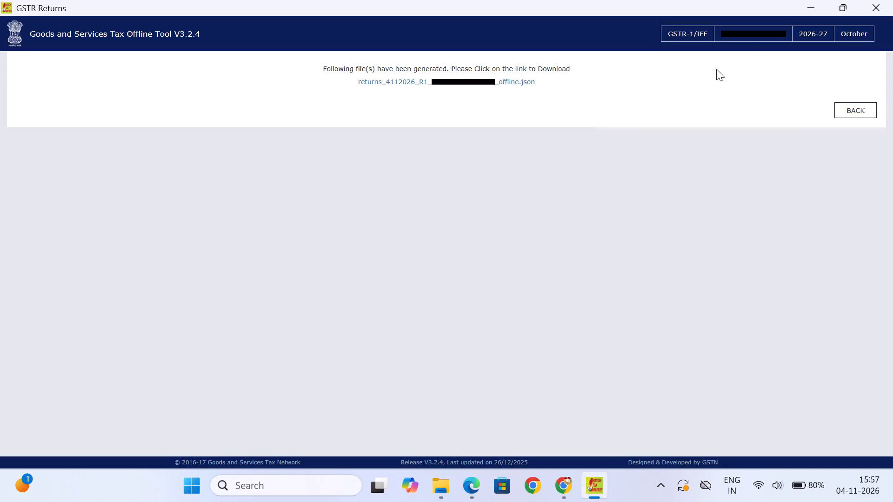
left_click(809, 11)
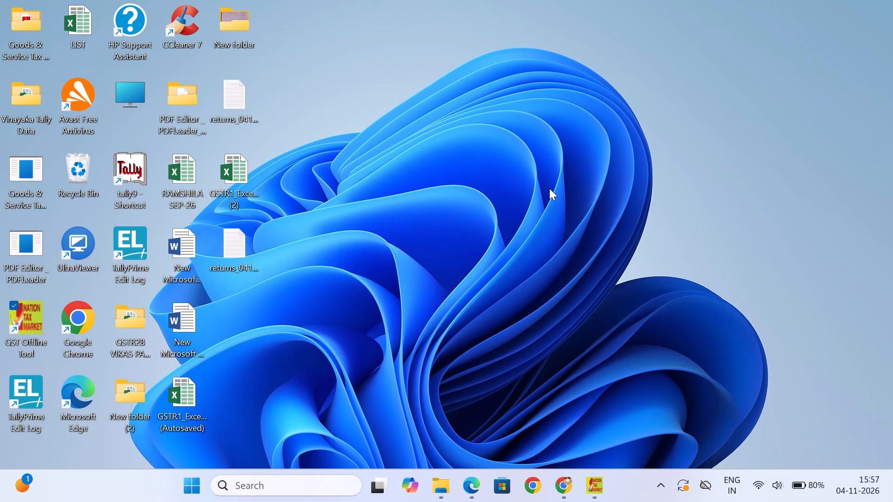
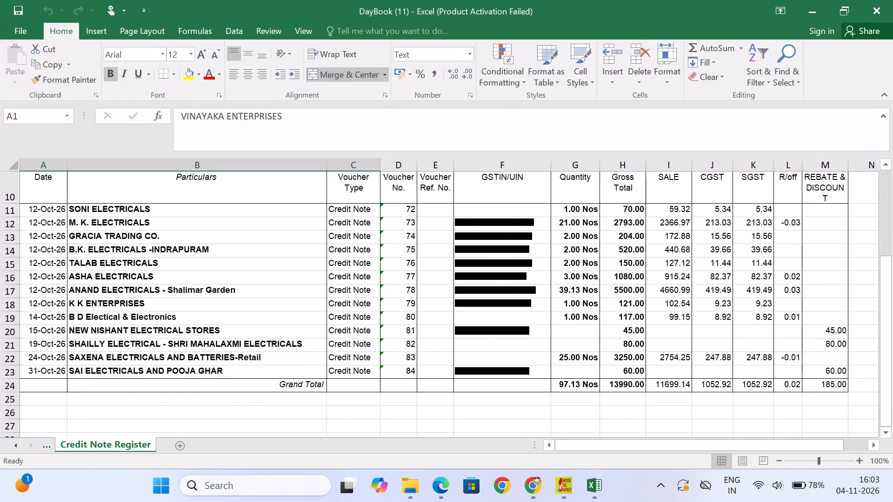
Filter the Credit Note Register on its heading row to leave out entries with a blank GSTIN/UIN.
left_click(14, 196)
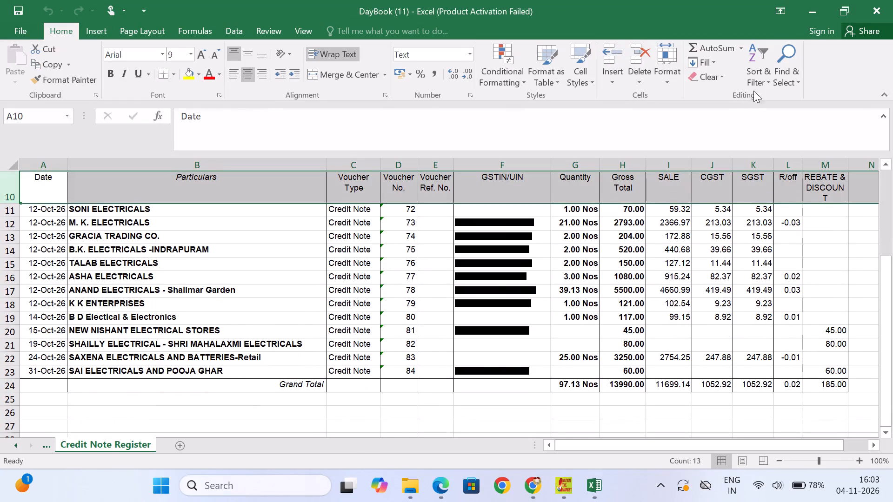
left_click(769, 79)
left_click(780, 152)
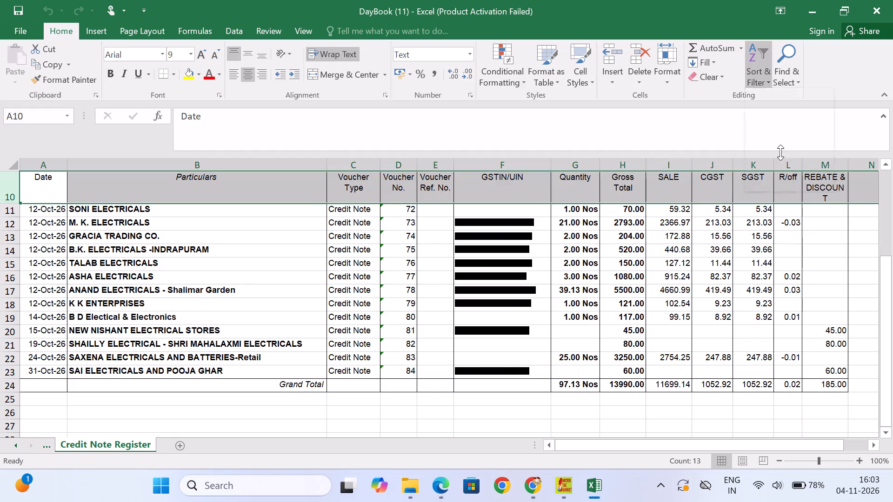
left_click(548, 198)
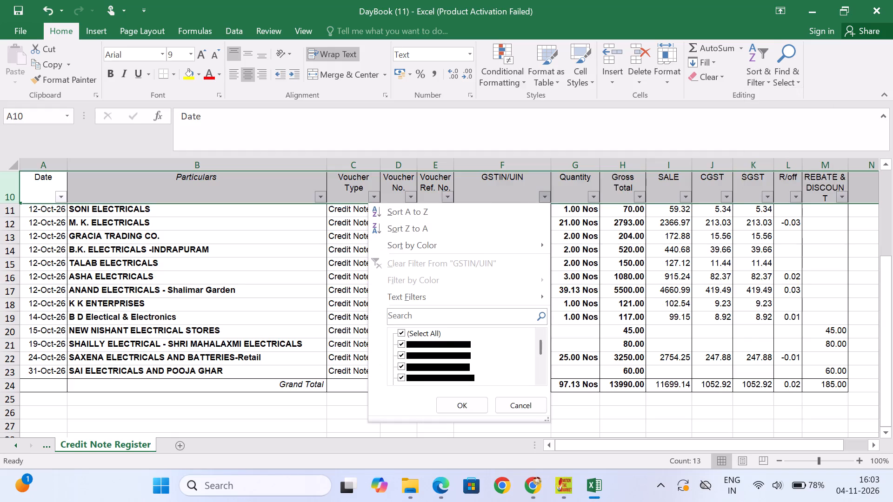
left_click_drag(540, 346, 538, 373)
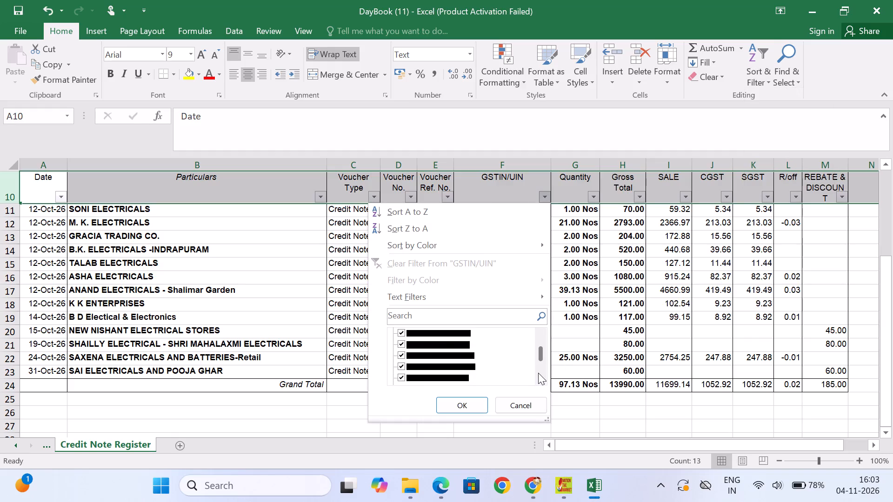
left_click_drag(538, 373, 537, 377)
left_click(408, 383)
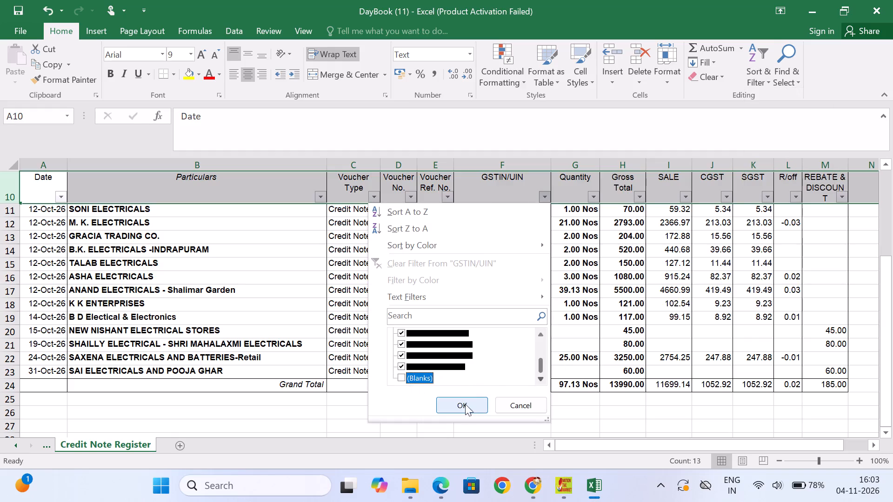
left_click(472, 409)
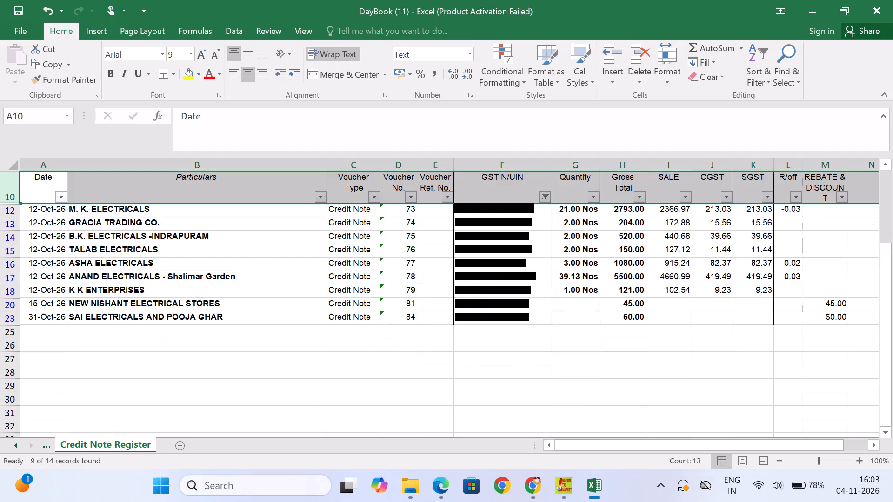
Clear the filtered register rows of New Nishant Electrical Stores and Sai Electricals and Pooja Ghar, vouchers 81 and 84.
left_click(13, 303)
key("shift+Down")
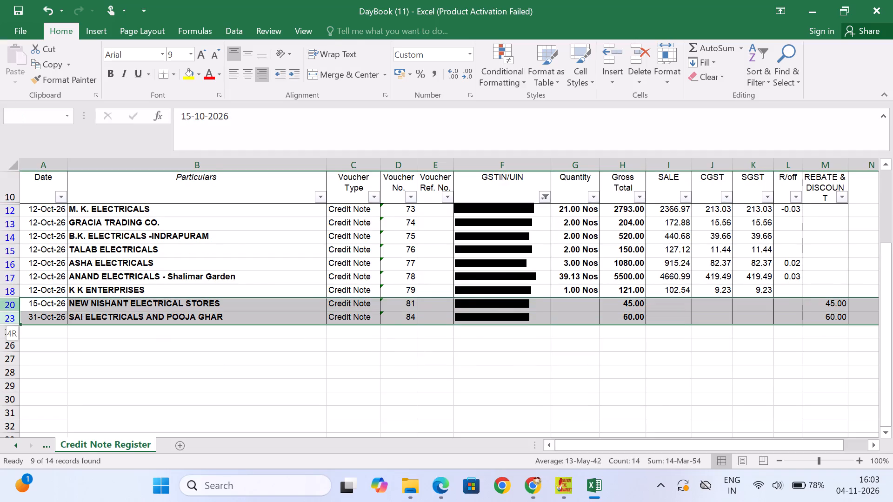
key("Delete")
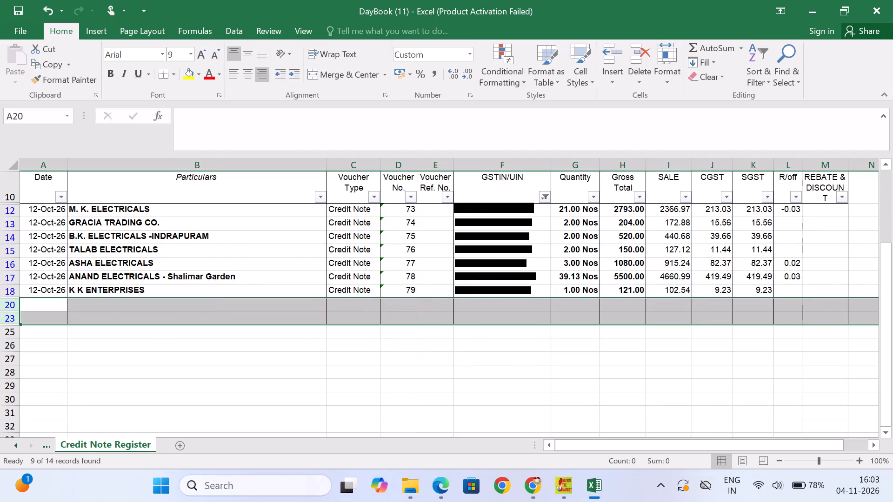
left_click(500, 352)
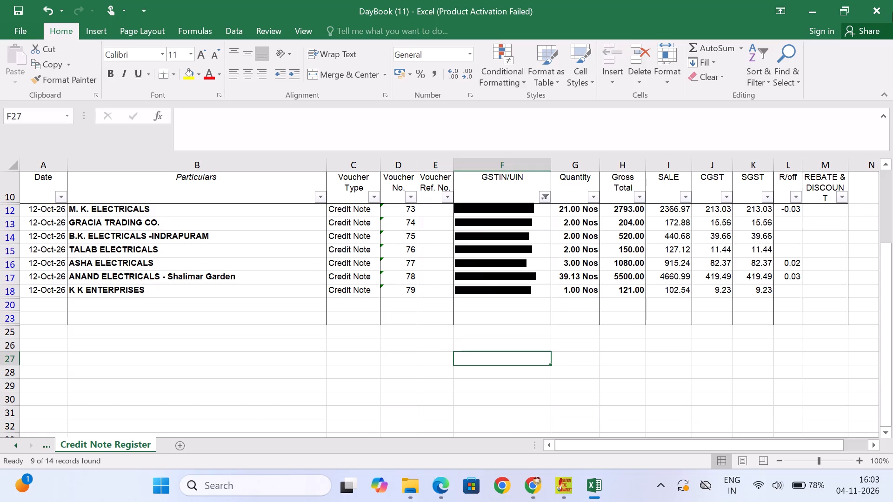
Open the autosaved GSTR1 Excel workbook template from the desktop.
left_click(806, 16)
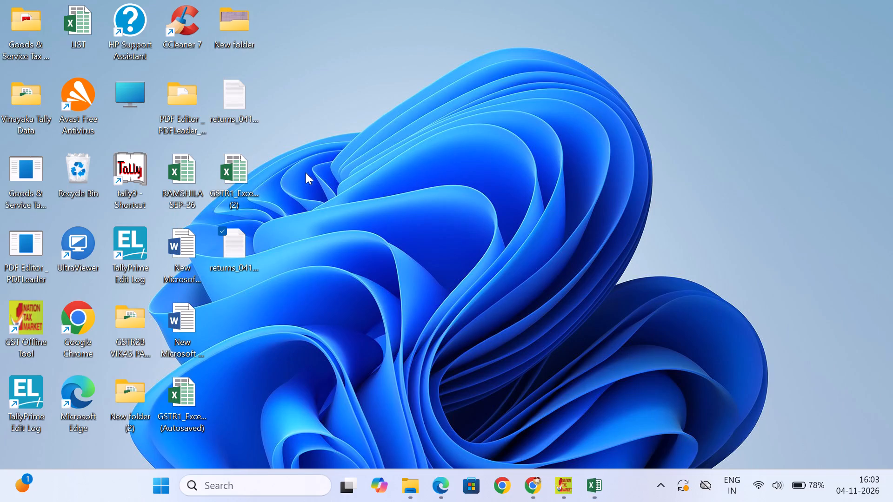
double_click(178, 405)
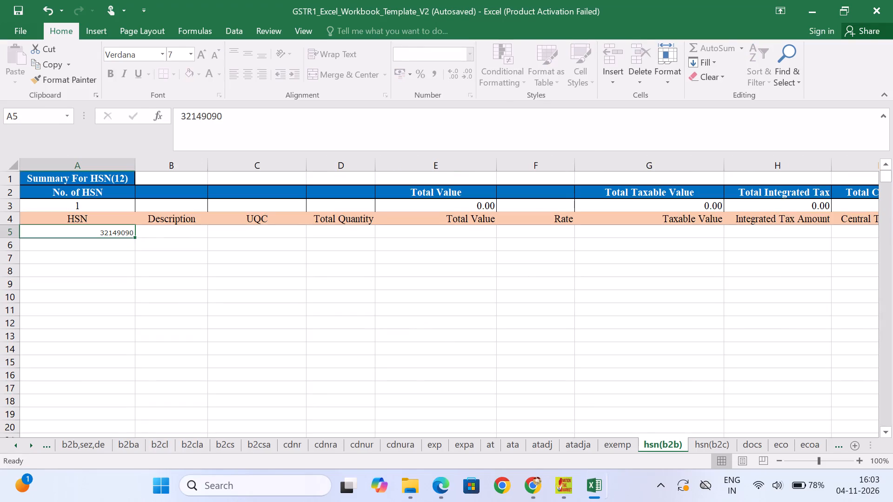
Clear all existing invoice entries below the headings of the b2b,sez,de sheet, from row 5 down across all columns.
left_click(100, 443)
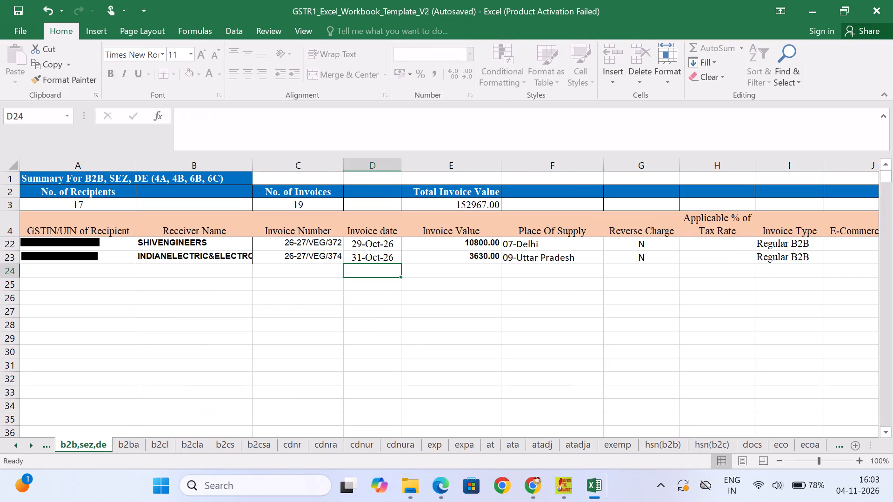
left_click(67, 249)
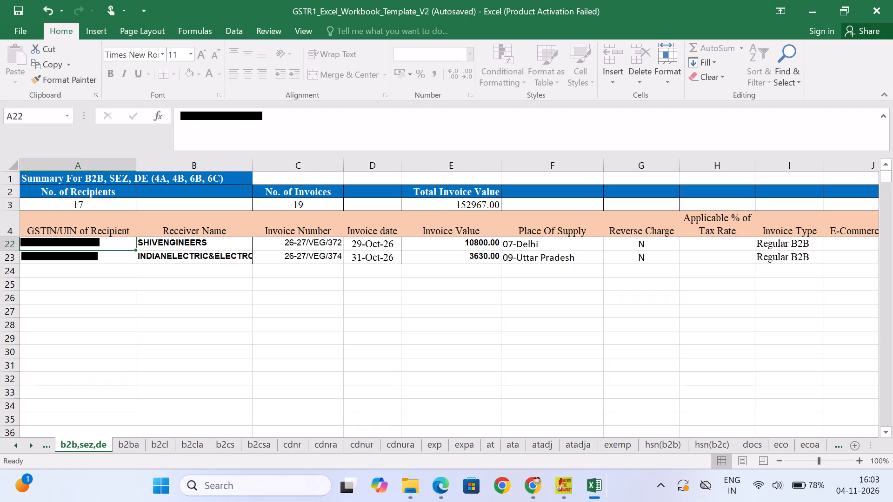
key("Down")
key("ctrl+Up")
key("ctrl+Up")
key("Down")
key("Down")
key("Down")
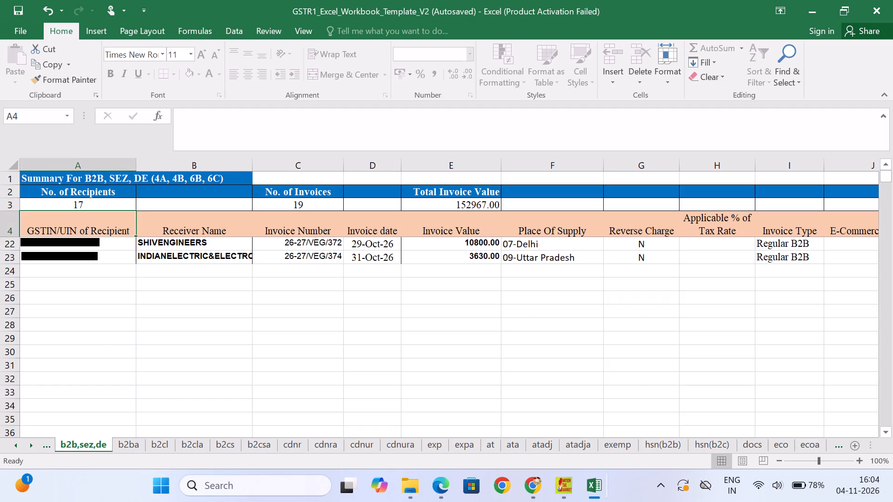
key("Down")
key("ctrl+shift+Down")
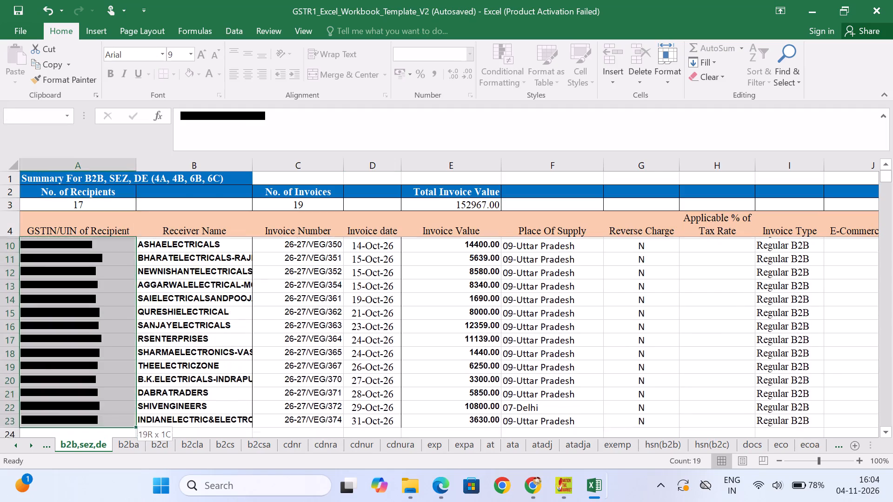
key("ctrl+shift+Right")
key("ctrl+shift+Right")
key("ctrl+shift+Right")
key("ctrl+shift+Right")
key("Delete")
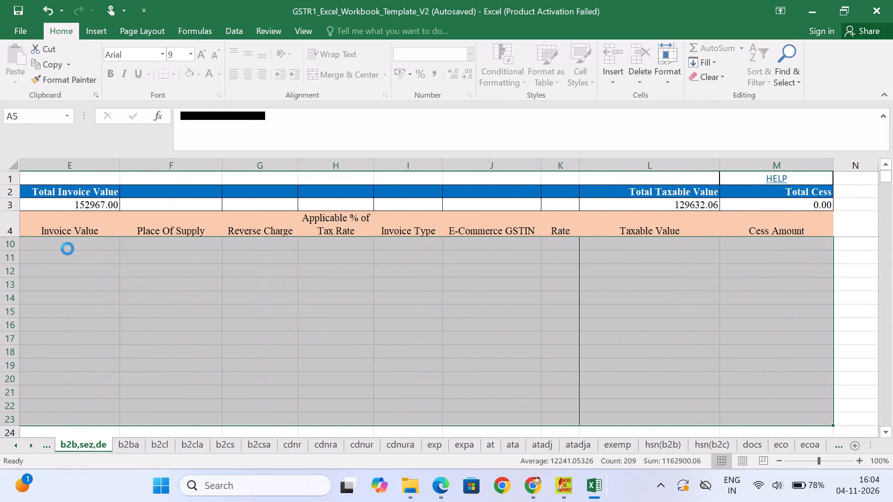
key("Up")
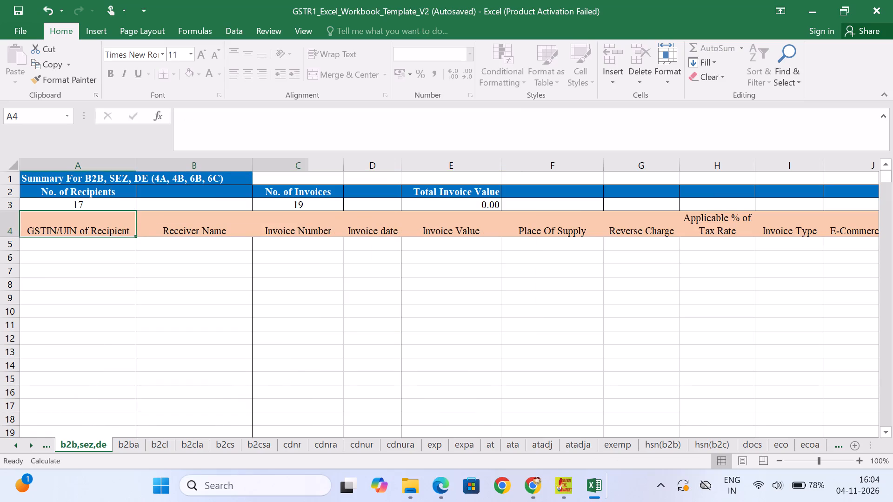
Compare the layouts of the cdnr and cdnra sheets, finishing on the cdnr sheet.
left_click(295, 449)
left_click(293, 448)
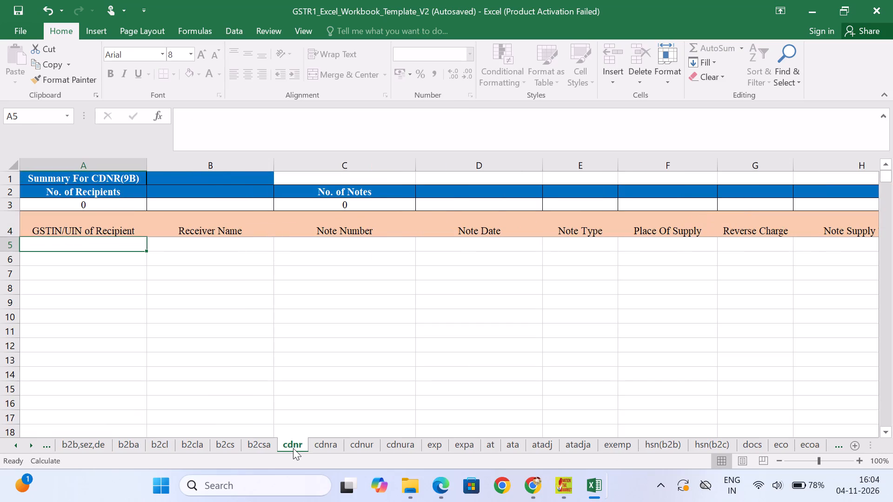
left_click(334, 444)
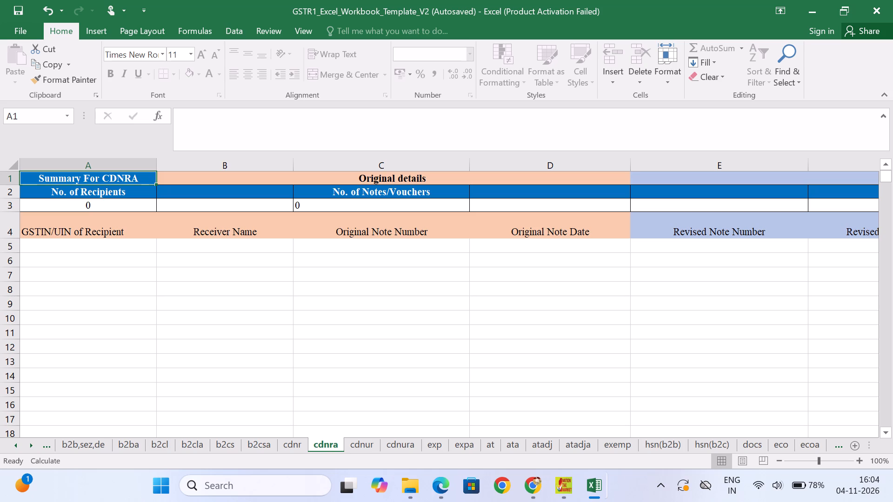
left_click(260, 445)
left_click(295, 448)
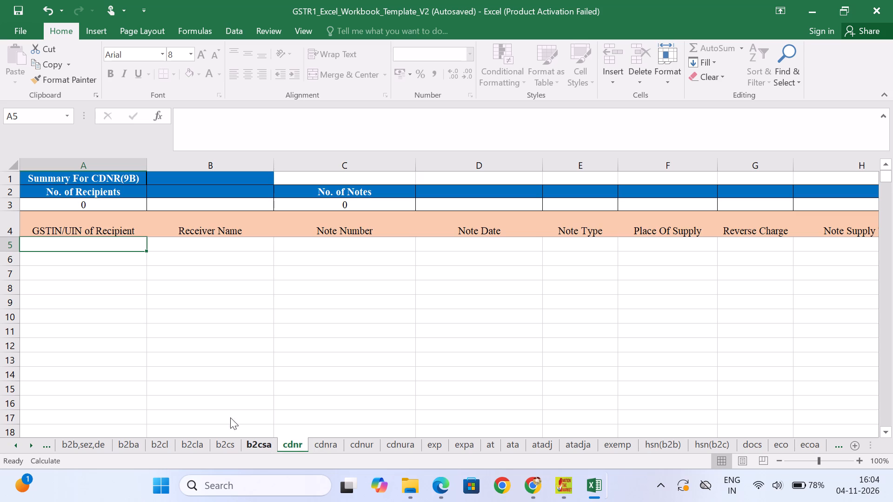
left_click(324, 442)
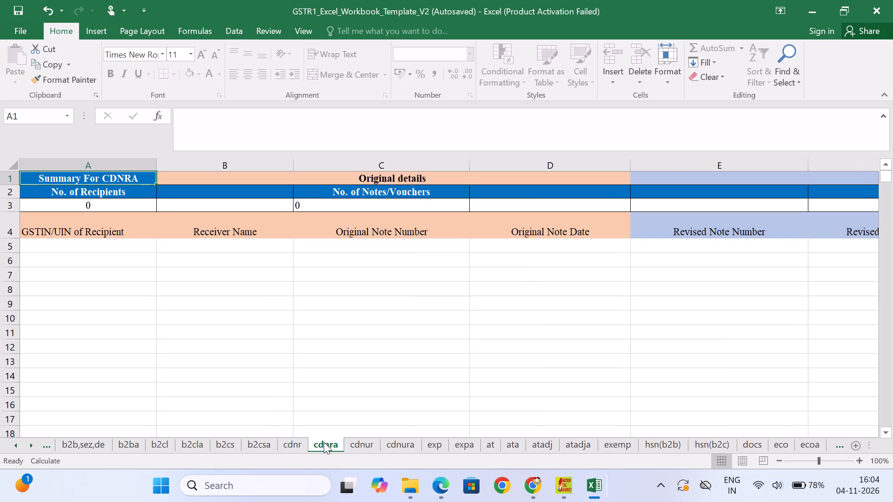
left_click(296, 439)
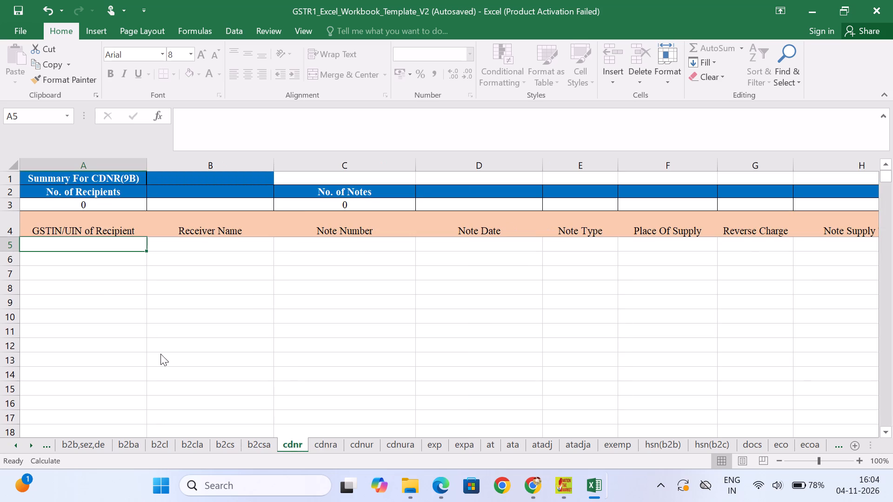
scroll(99, 293, "right", 5)
scroll(99, 293, "up", 2)
Copy the seven remaining GSTIN/UIN entries from the DayBook credit note register into the cdnr sheet's GSTIN/UIN of Recipient column from A5.
key("alt+Tab")
scroll(103, 249, "right", 20)
scroll(103, 249, "right", 3)
scroll(103, 249, "up", 7)
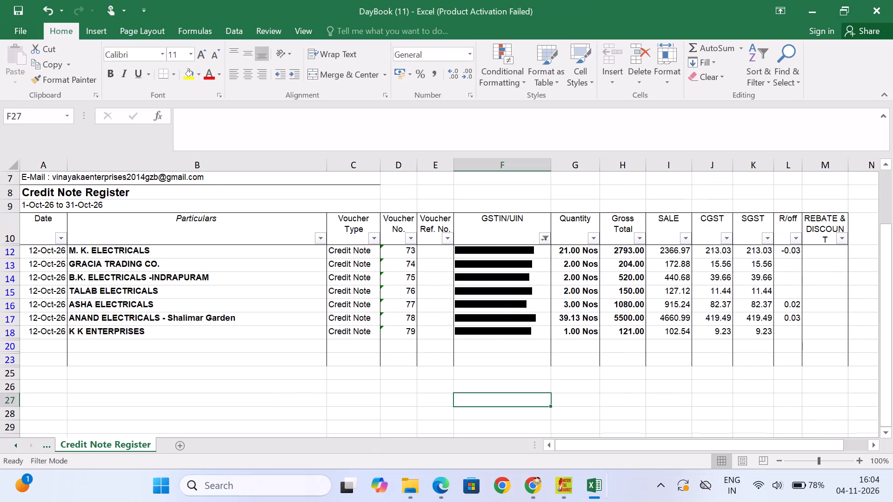
key("Up")
key("Up")
key("Up")
key("Up")
key("Up")
key("Up")
key("Up")
key("Up")
key("Up")
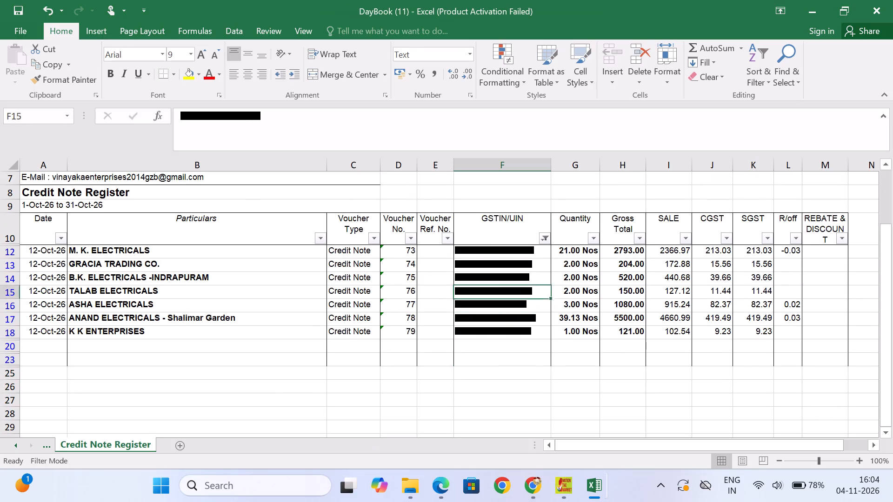
key("Up")
key("Up")
key("ctrl+shift+Down")
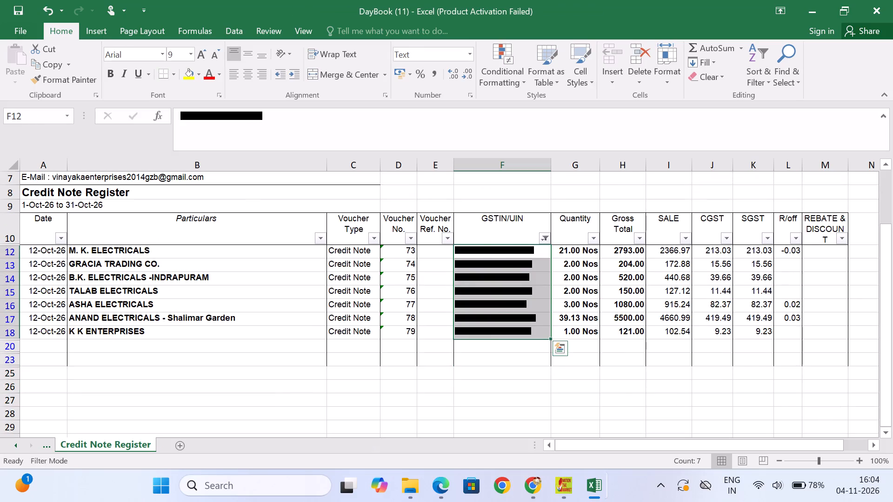
key("ctrl+c")
key("alt+Tab")
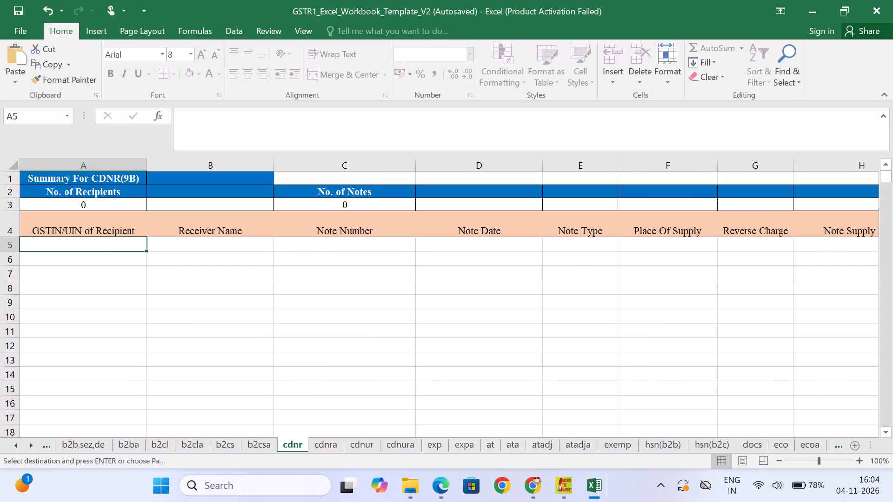
key("ctrl+v")
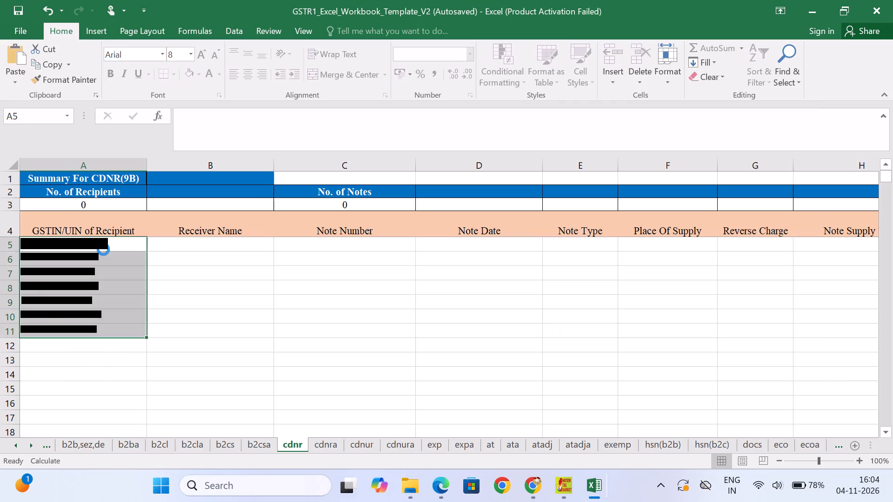
Copy the party names, M. K. Electricals to K K Enterprises, from the register into the cdnr sheet's Receiver Name column from B5.
key("Right")
key("alt+Tab")
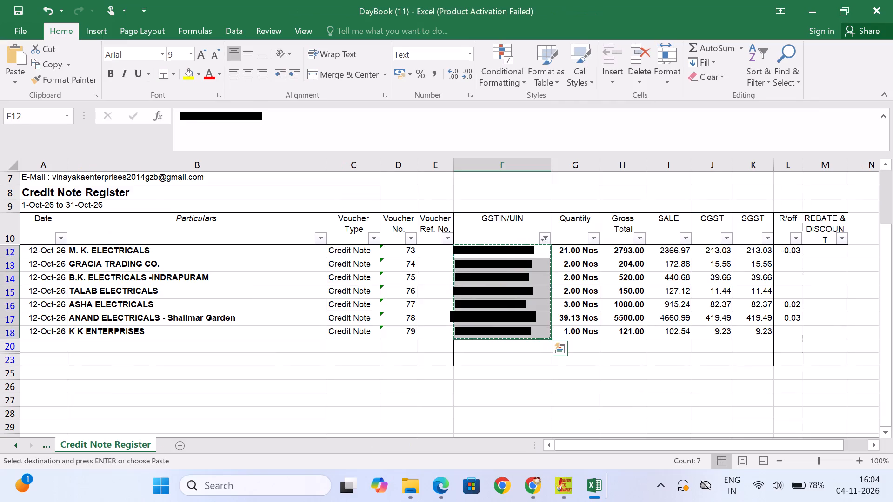
key("Left")
key("Left")
key("Left")
key("Left")
key("Left")
key("Right")
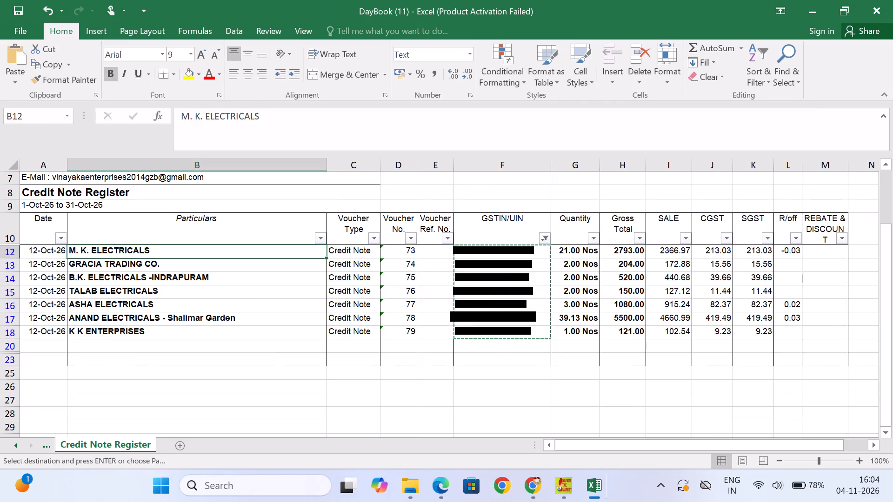
key("shift+Down")
key("shift+Down")
key("shift+Down")
key("shift+Down")
key("shift+Down")
key("shift+Down")
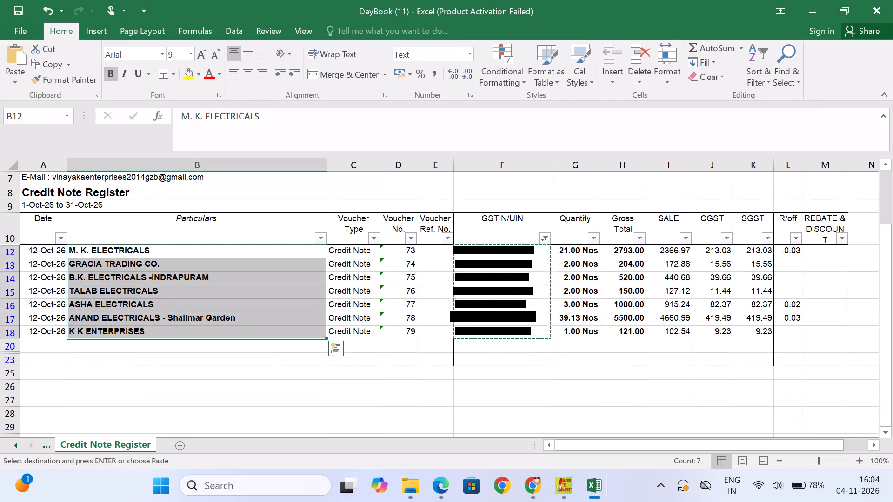
key("ctrl+c")
key("alt+Tab")
key("ctrl+v")
Copy voucher numbers 73 to 79 from the credit note register into the cdnr sheet's Note Number column from C5.
key("Right")
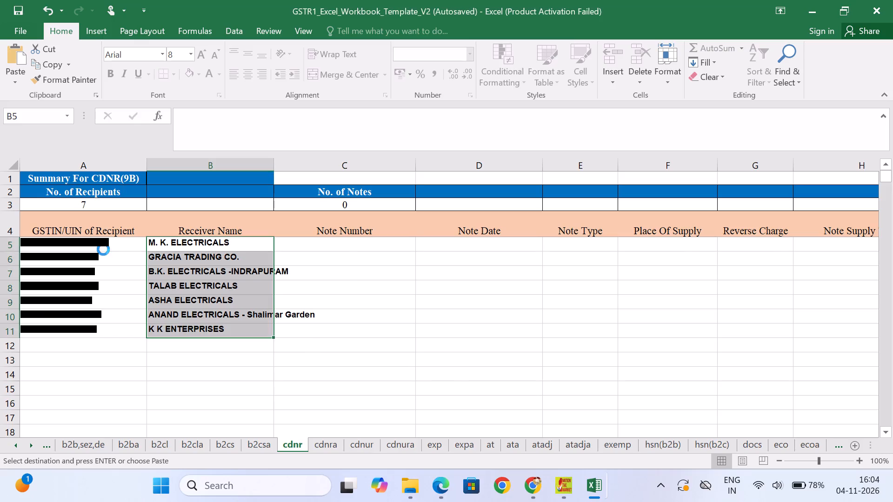
key("alt+Tab")
key("Up")
key("Right")
key("Right")
key("Down")
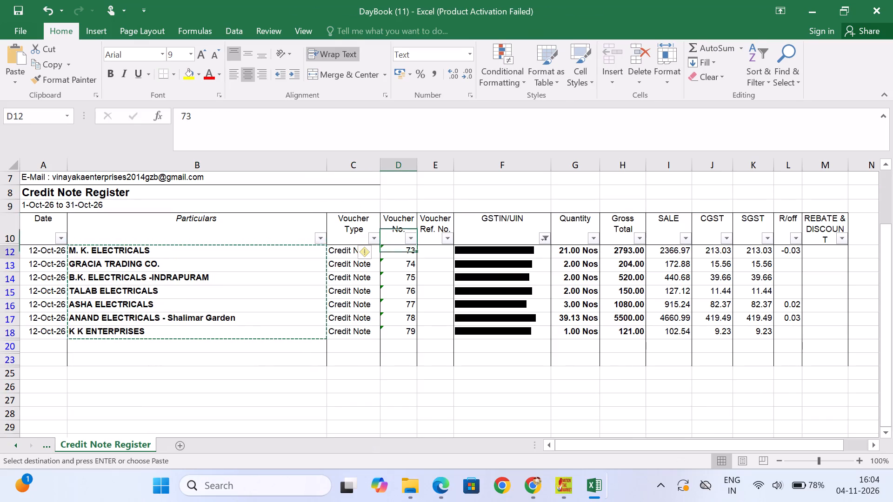
key("ctrl+shift+Down")
key("ctrl+c")
key("alt+Tab")
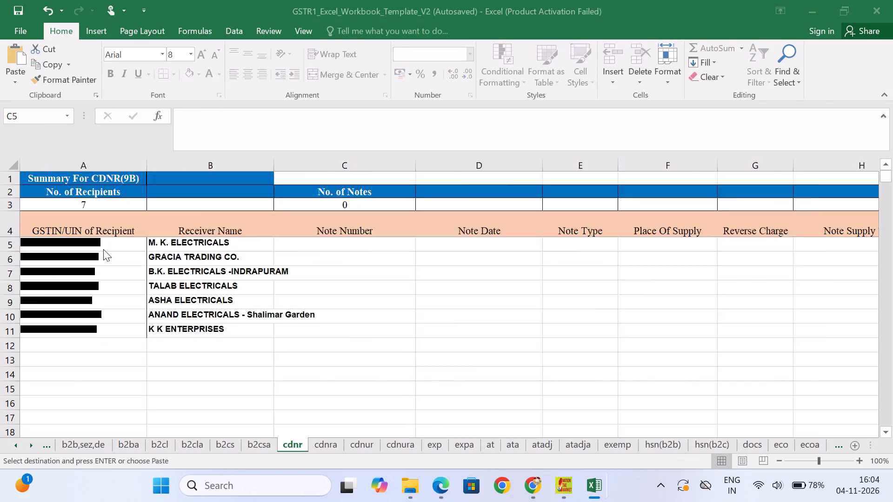
key("ctrl+v")
Enter 12-10-26 as the Note Date in D5 and fill it down to D11 for all seven notes.
key("Right")
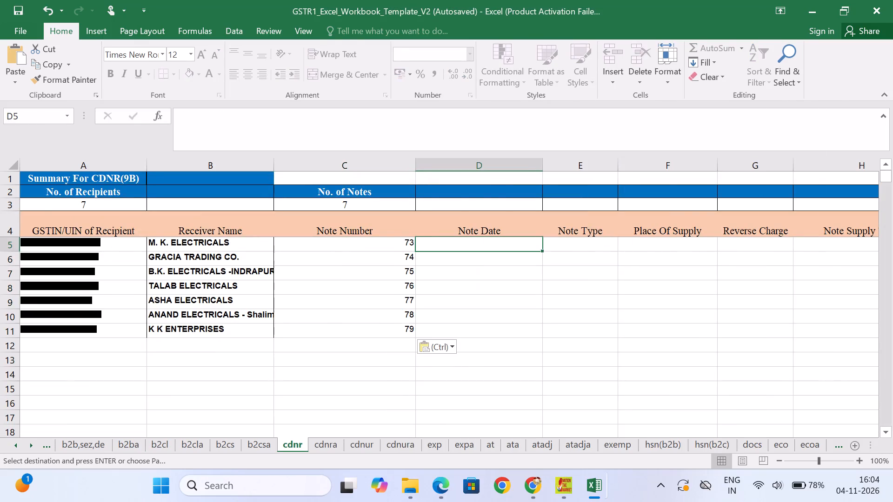
key("alt+Tab")
key("alt+Tab")
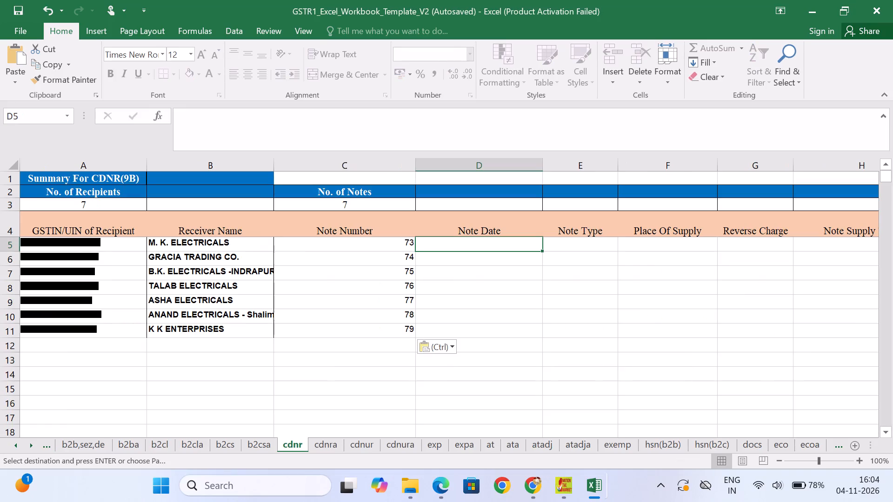
type("12-10-26")
key("Return")
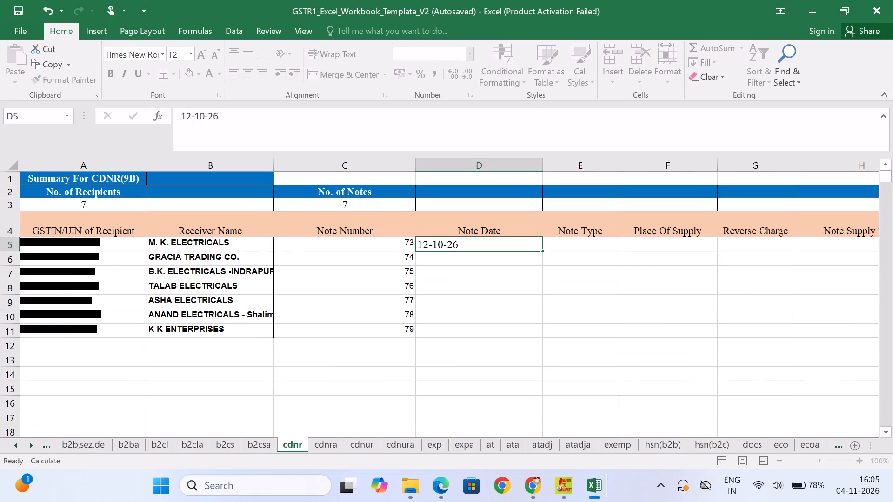
key("Down")
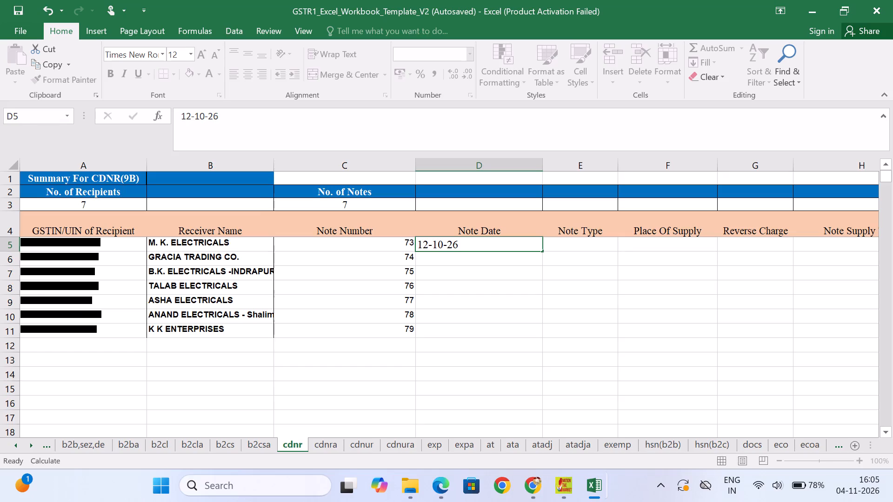
key("Up")
key("alt+Tab")
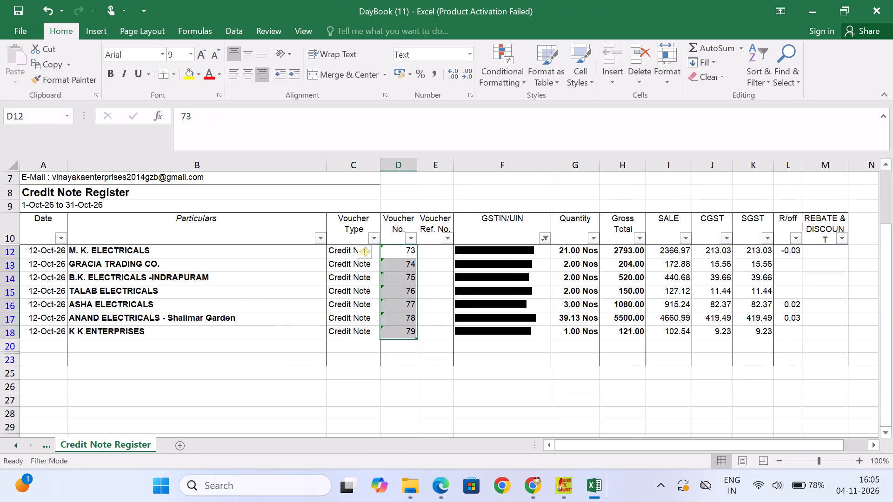
key("alt+Tab")
key("Up")
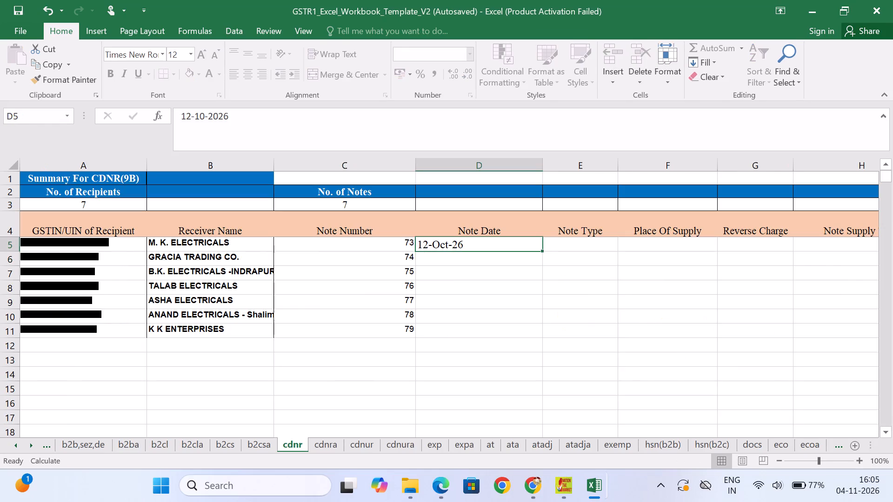
key("shift+Down")
key("shift+Down")
key("shift+Down")
key("shift+Down")
key("shift+Down")
key("shift+Down")
key("ctrl+d")
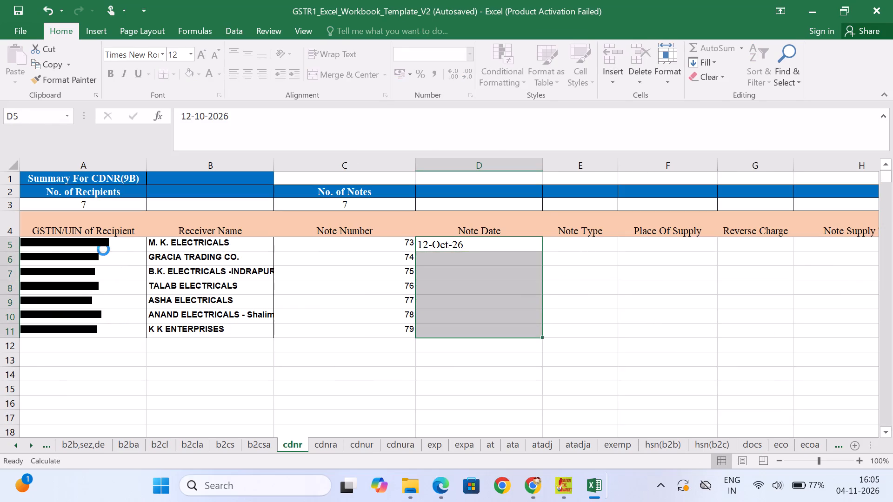
Set the Note Type to C in E5 and fill it down to E11.
key("Right")
key("Right")
key("Left")
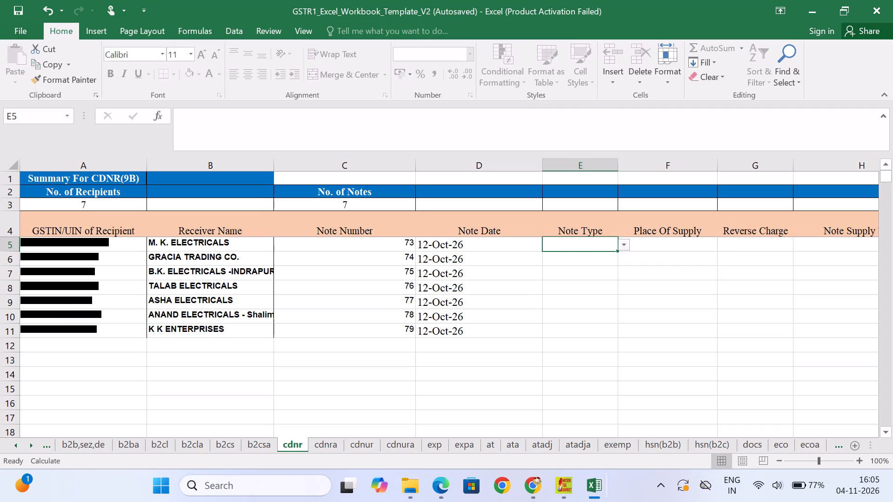
key("alt+Down")
key("Down")
key("Down")
key("Up")
key("Up")
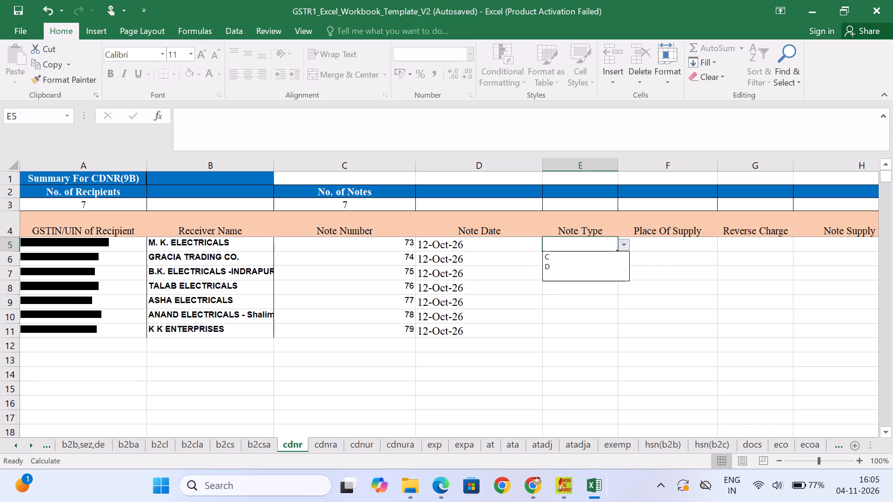
key("Return")
key("shift+Down")
key("shift+Down")
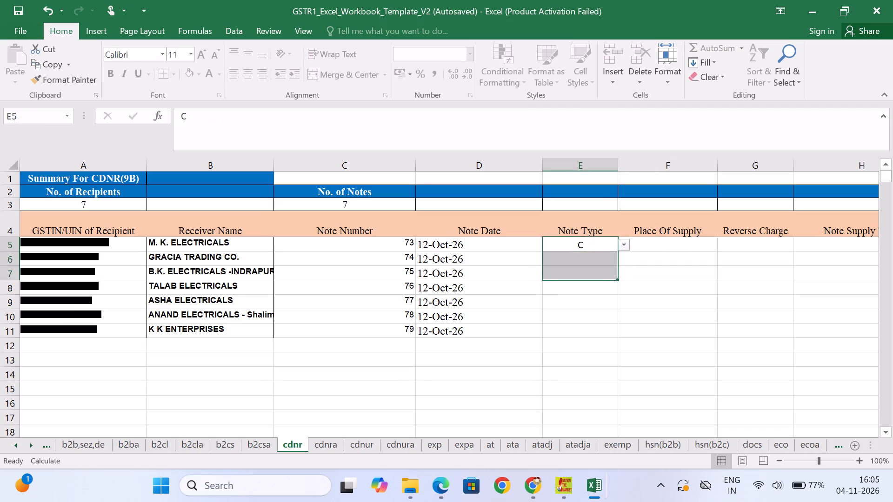
key("shift+Down")
key("shift+Down")
key("shift+Down")
key("shift+Down")
key("ctrl+d")
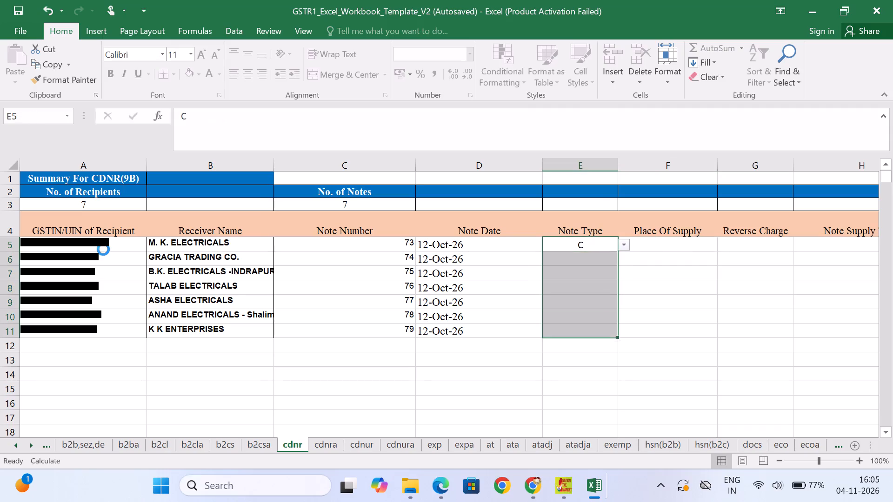
Set the Place Of Supply to 09-Uttar Pradesh in F5 and fill it down to F11.
key("Right")
key("Right")
key("Right")
key("Right")
key("Left")
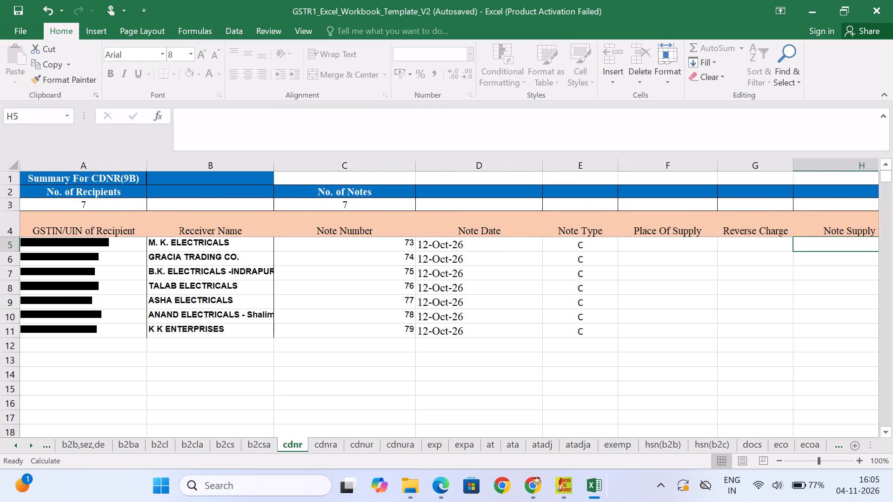
key("Left")
key("Left")
key("Left")
key("Left")
key("Left")
key("Left")
key("Left")
key("Left")
key("Left")
key("Left")
key("Left")
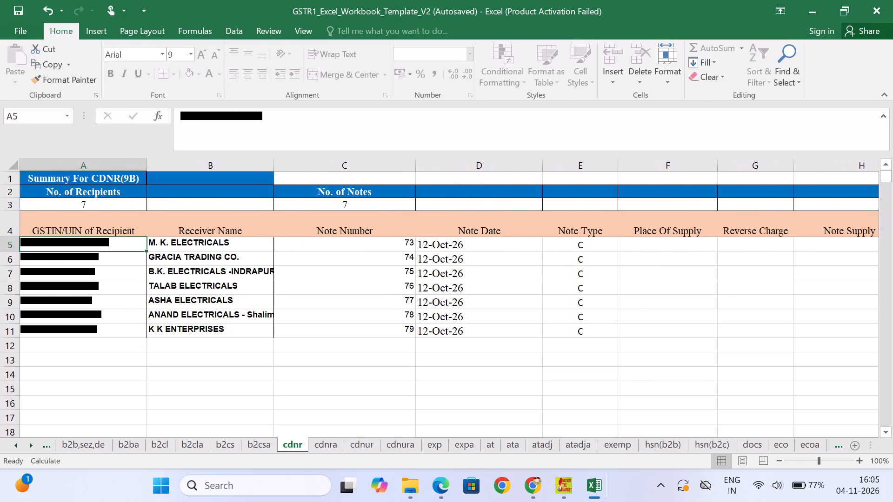
key("Down")
key("Right")
key("Right")
key("Right")
key("Right")
key("Right")
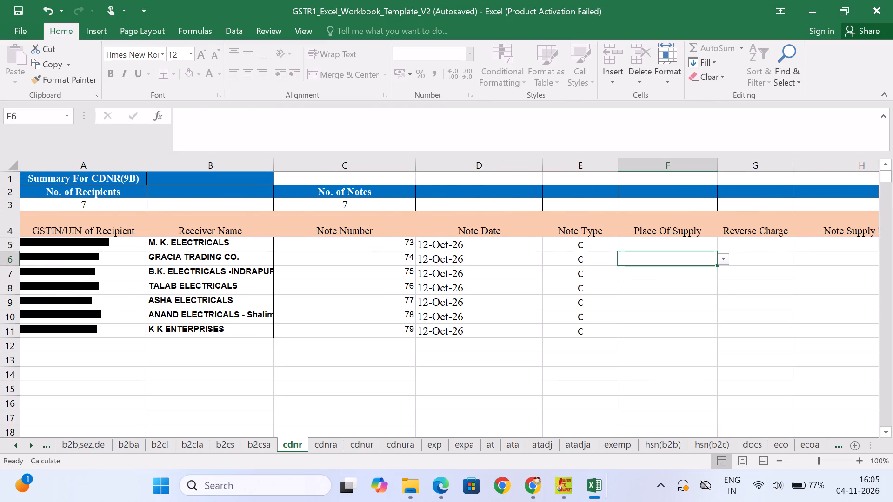
key("Up")
key("alt+Down")
key("Down")
key("Down")
key("Down")
key("Down")
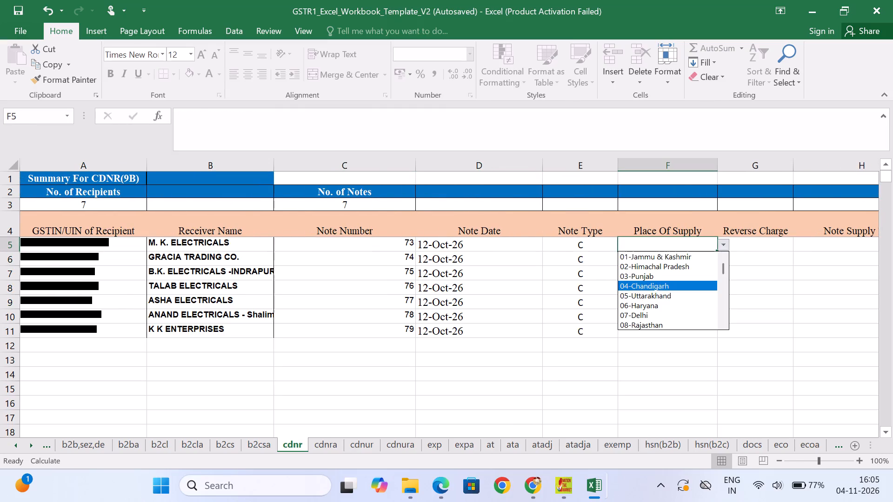
key("Down")
key("Down")
key("Down")
key("alt+Tab")
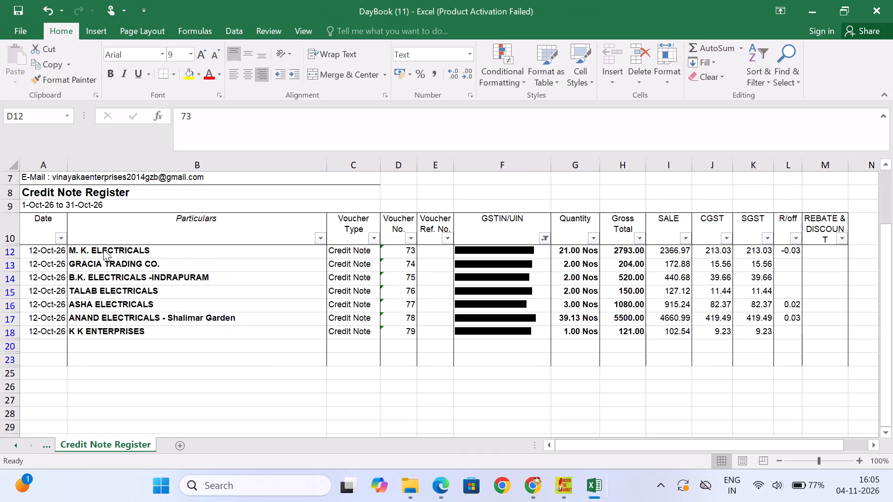
key("alt+Tab")
key("Down")
key("Down")
key("Return")
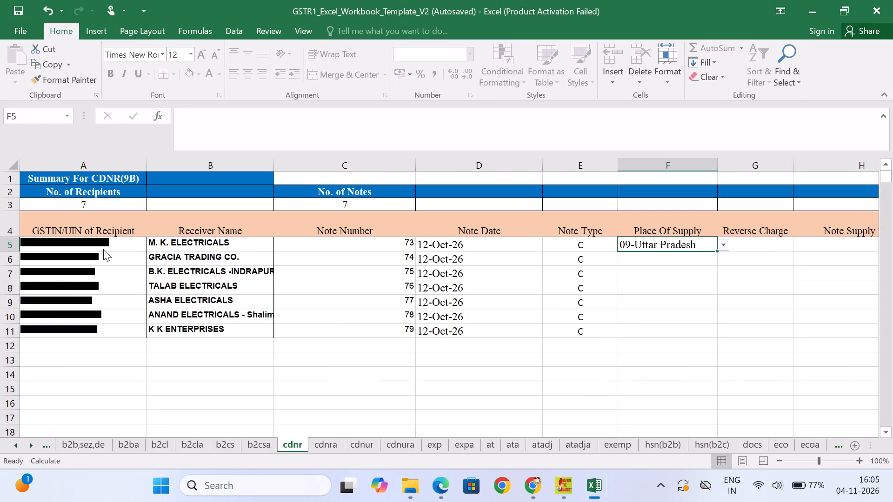
key("shift+Down")
key("shift+Down")
key("shift+Down")
key("shift+Down")
key("shift+Down")
key("shift+Down")
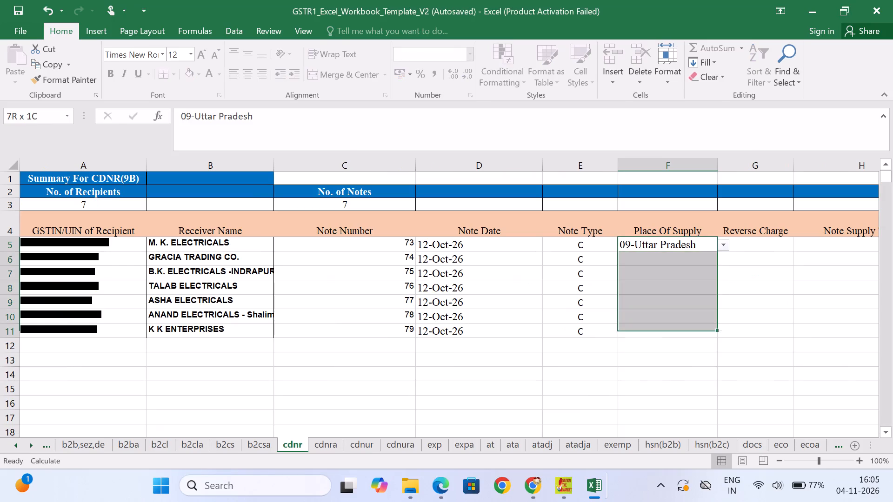
key("ctrl+d")
Set Reverse Charge to N in G5 and fill it down to G11.
key("Down")
key("Right")
key("Right")
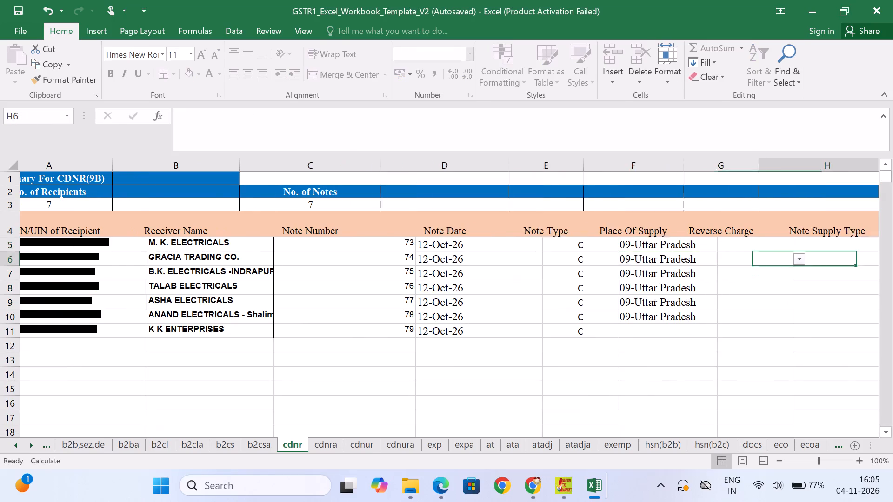
key("Up")
key("Left")
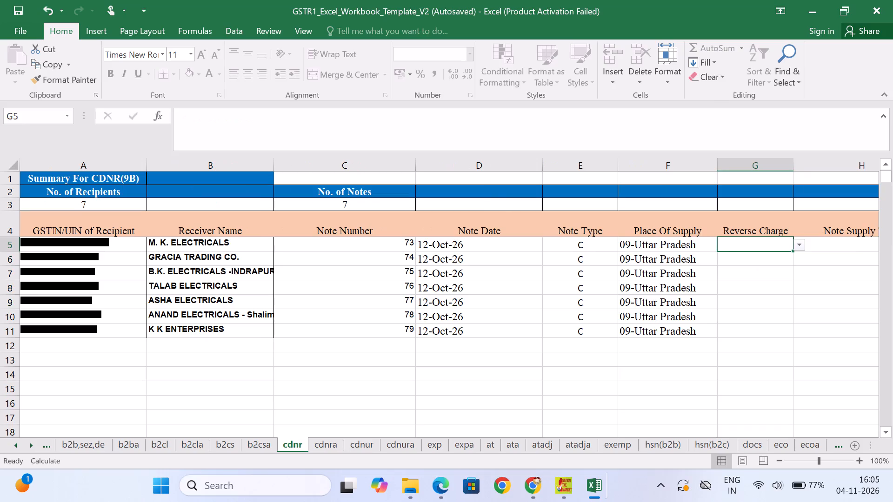
key("Left")
key("Right")
key("alt+Down")
key("Down")
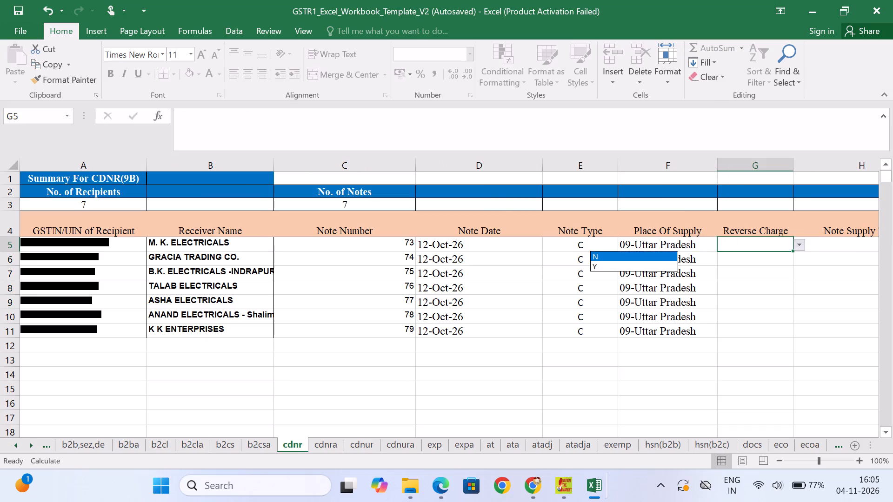
key("Return")
key("shift+Down")
key("shift+Down")
key("shift+Down")
key("shift+Down")
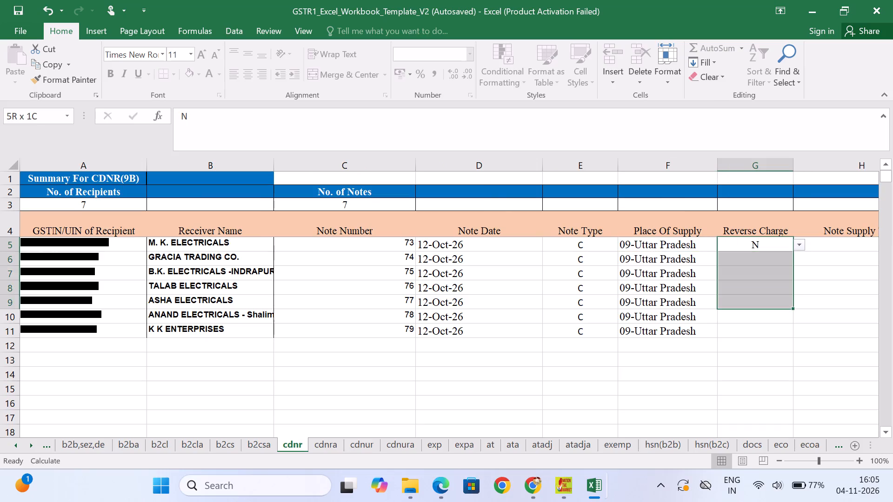
key("shift+Down")
key("shift+Down")
key("ctrl+d")
Set the Note Supply Type to Regular B2B in H5 and fill it down to H11.
key("Right")
key("Right")
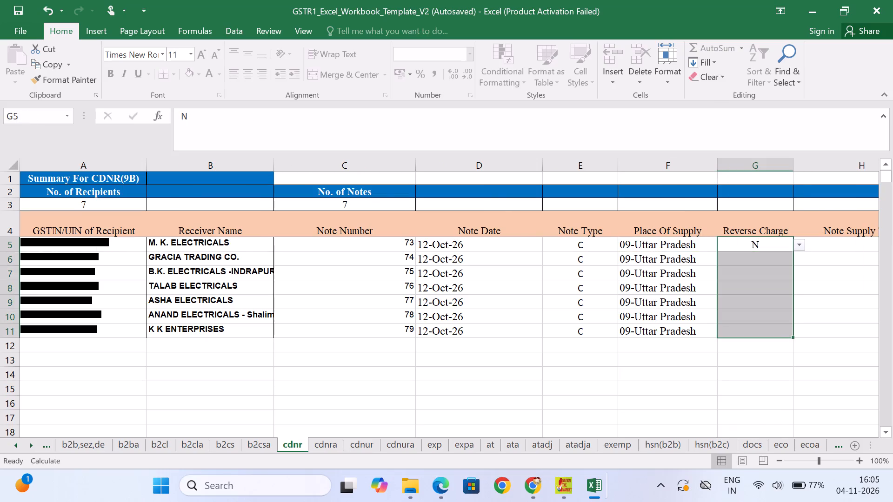
key("Right")
key("Right")
key("Right")
key("Right")
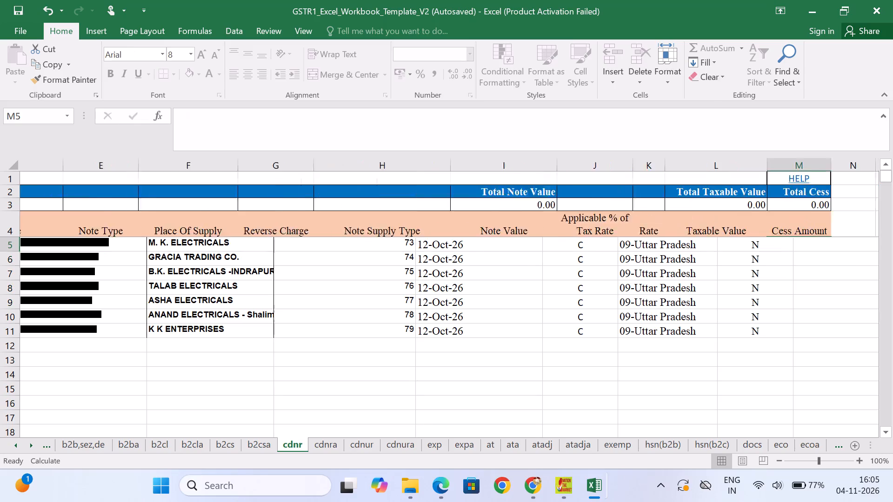
scroll(599, 281, "left", 3)
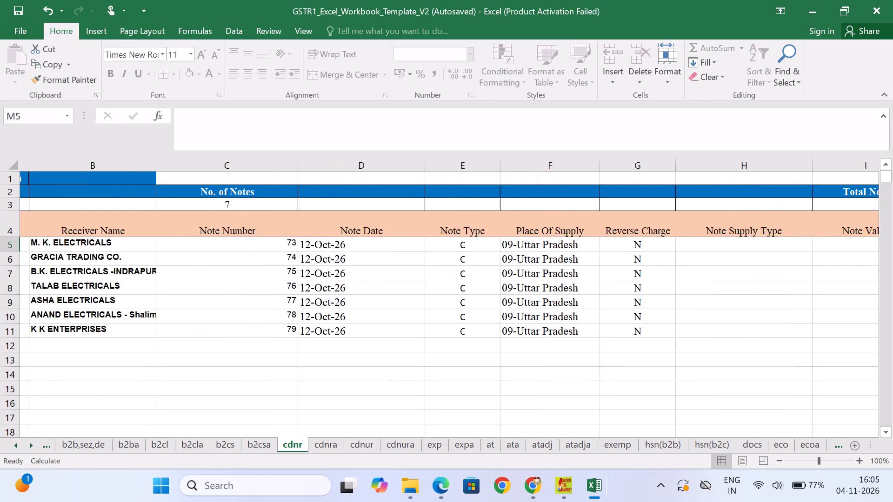
scroll(599, 281, "left", 7)
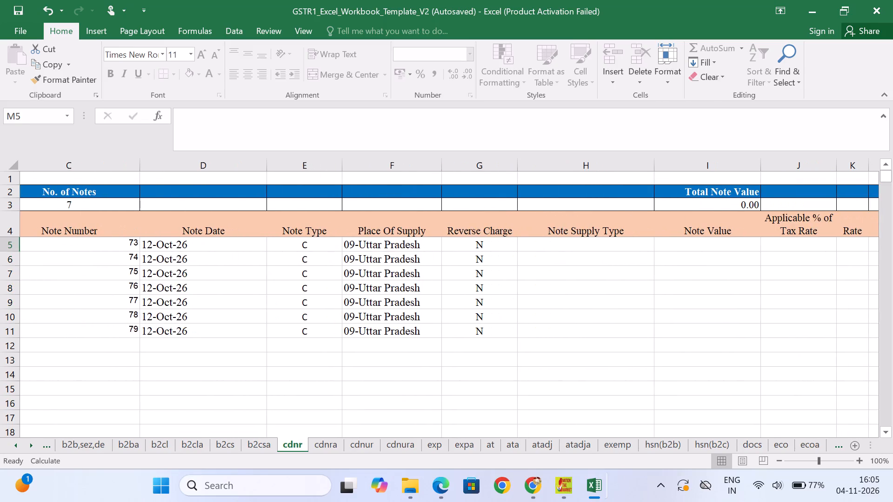
left_click(569, 242)
scroll(569, 242, "left", 6)
key("alt+Down")
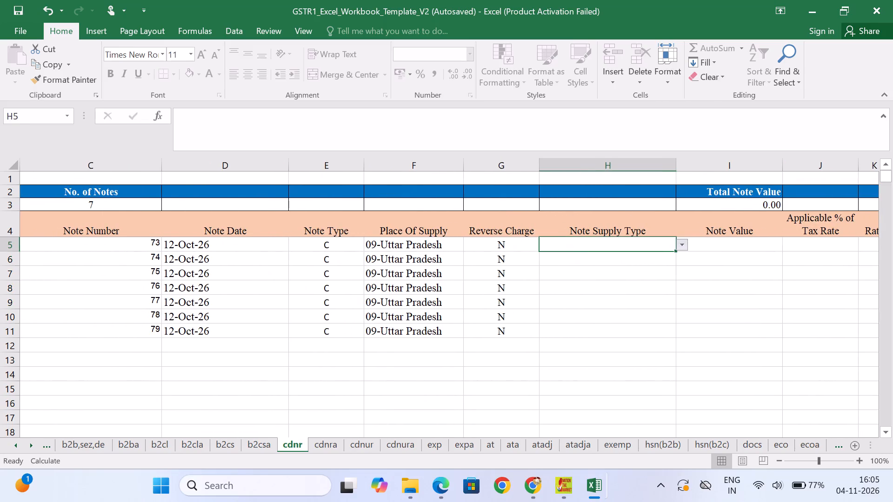
key("Down")
key("Return")
key("shift+Down")
key("shift+Down")
key("shift+Down")
key("shift+Down")
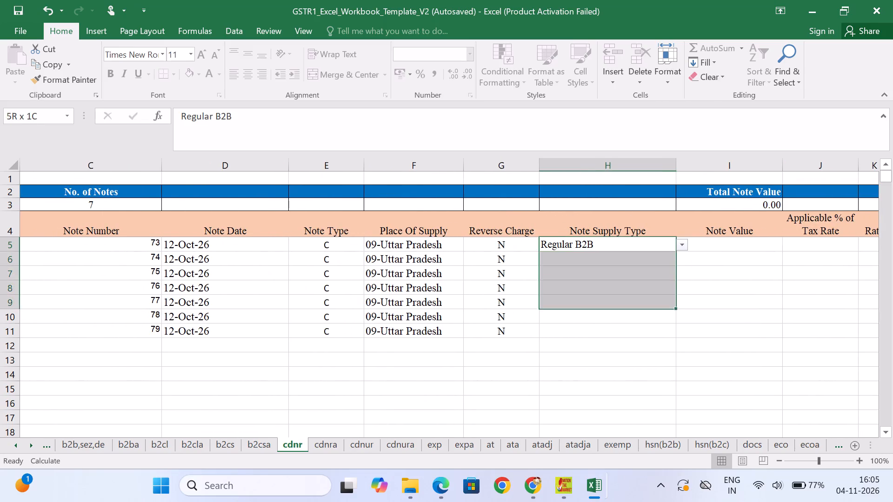
key("shift+Down")
key("shift+Down")
key("ctrl+d")
Look over the cdnr sheet's remaining columns from Note Value to Taxable Value, finishing on Note Value cell I5.
key("Right")
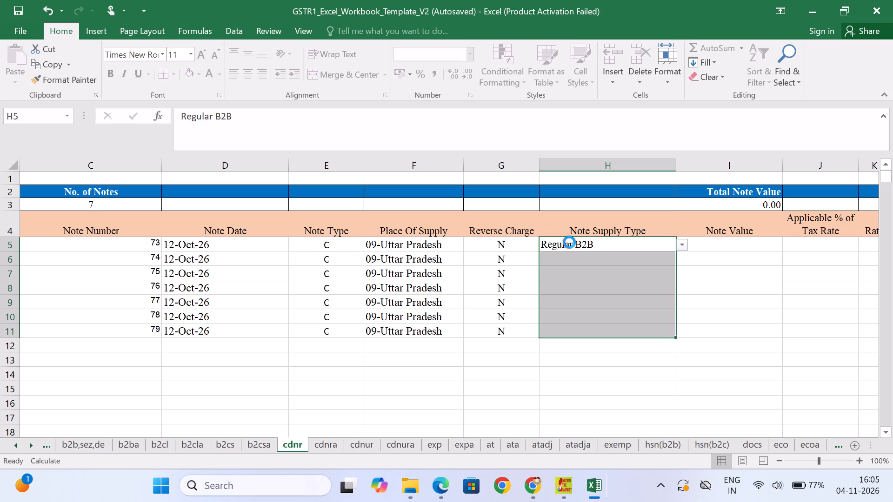
key("alt+Down")
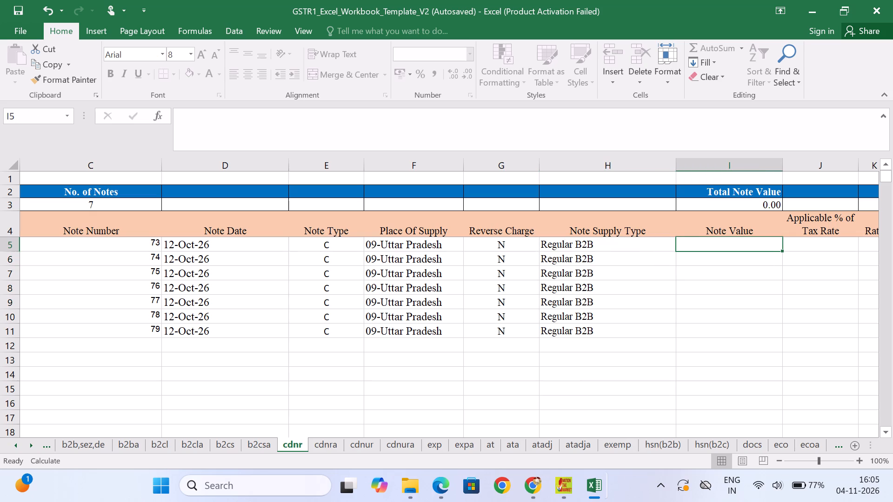
key("Escape")
key("Right")
key("Right")
key("Right")
key("Left")
key("Left")
key("Left")
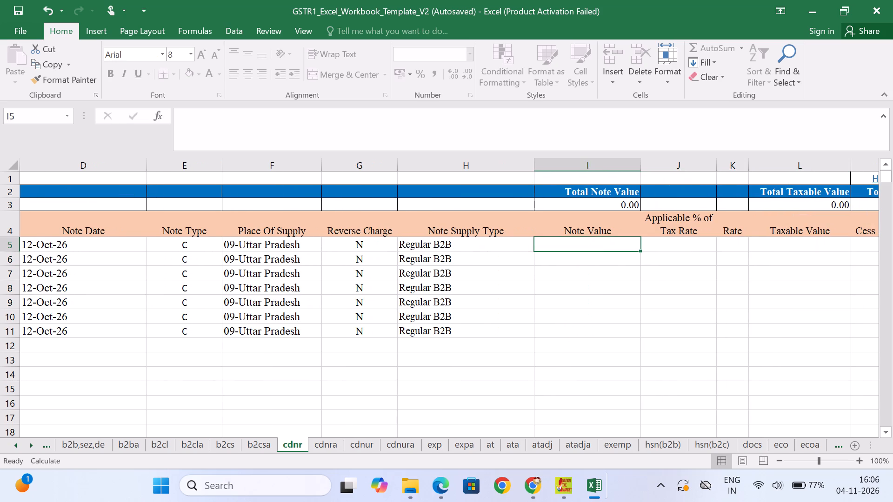
Copy the Gross Total amounts H12:H18 from the DayBook credit note register into the cdnr Note Value column starting at I5.
key("alt+Tab")
key("Right")
key("Right")
key("Right")
key("Right")
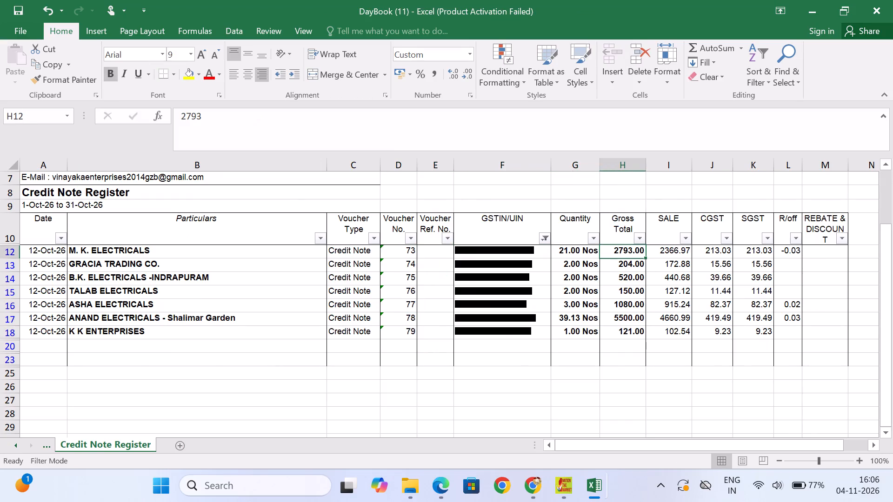
key("shift+Down")
key("ctrl+shift+Down")
key("ctrl+c")
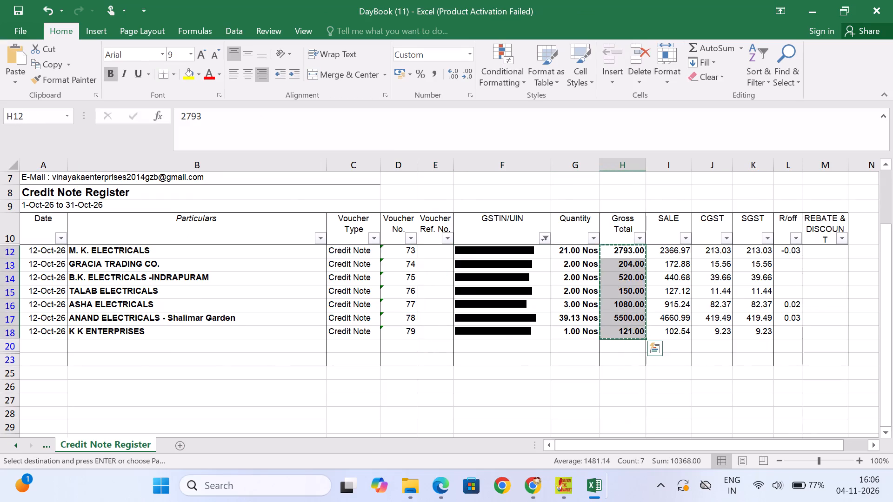
key("alt+Tab")
key("ctrl+v")
Set the Rate to 18 in K5 and fill it down to K11.
key("Right")
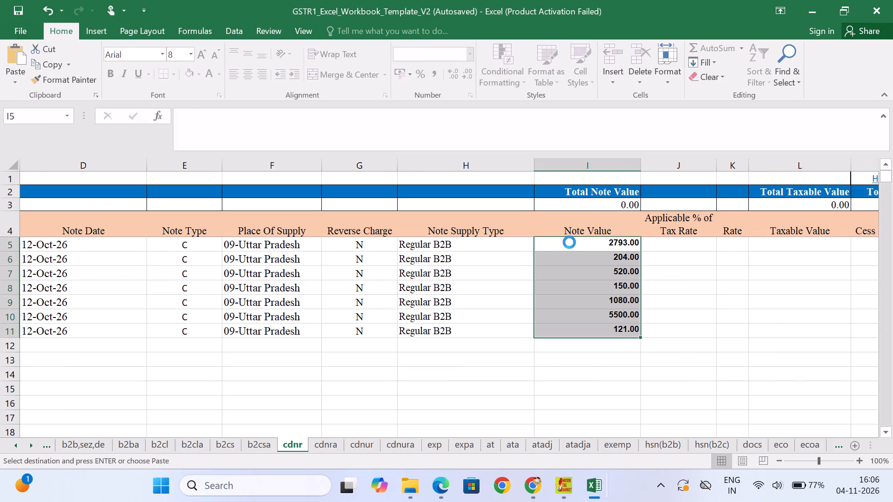
key("Right")
key("alt+Down")
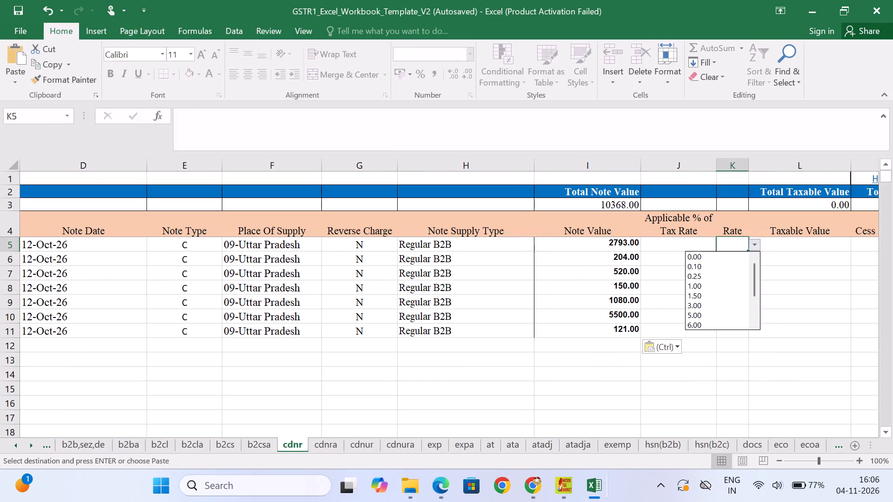
key("Down")
key("Down")
key("Down")
key("Down")
key("Down")
key("Down")
key("Down")
key("Down")
key("Down")
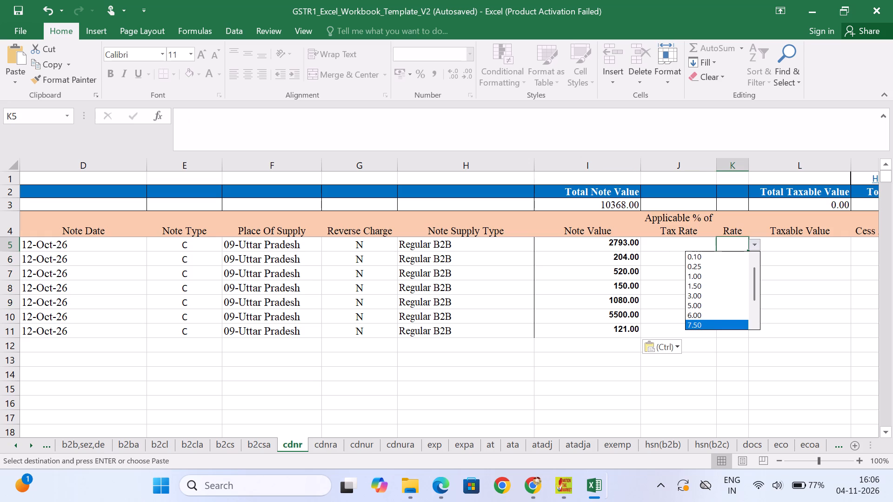
key("Down")
key("Down")
key("Return")
key("shift+Down")
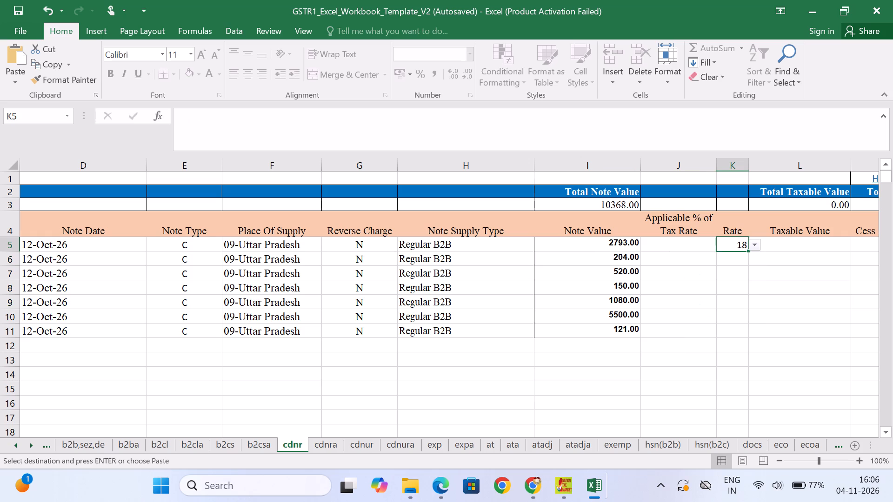
key("shift+Down")
key("shift+Down")
key("shift+Down")
key("shift+Down")
key("shift+Down")
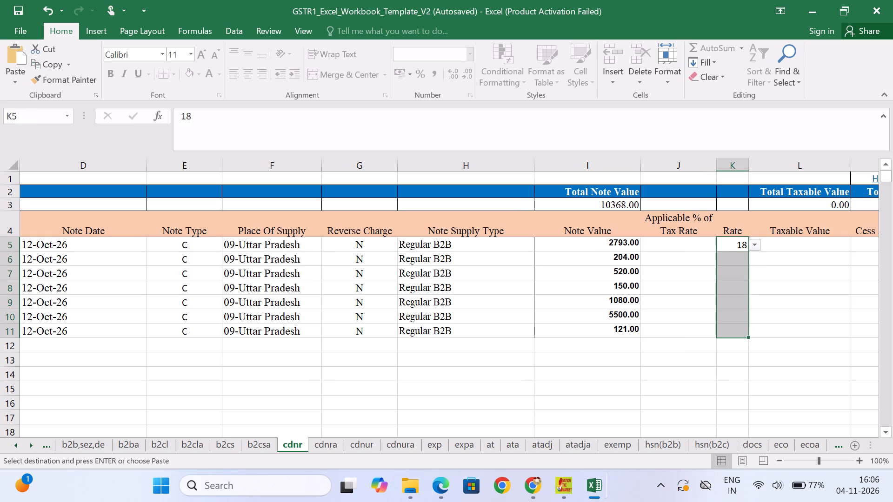
key("ctrl+d")
Copy the SALE amounts I12:I18 from the DayBook credit note register into the cdnr Taxable Value column starting at L5.
key("Right")
key("Right")
key("Right")
key("Right")
key("Left")
key("Left")
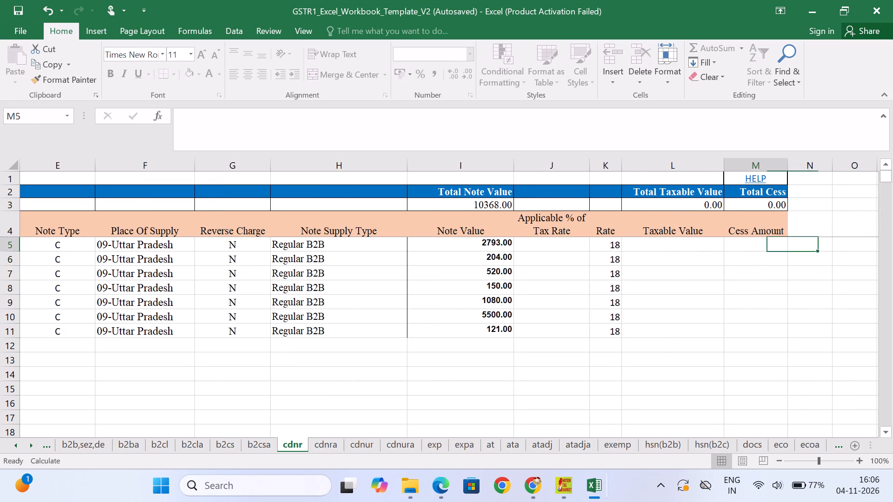
key("Left")
key("alt+Tab")
key("Right")
key("shift+Down")
key("shift+Down")
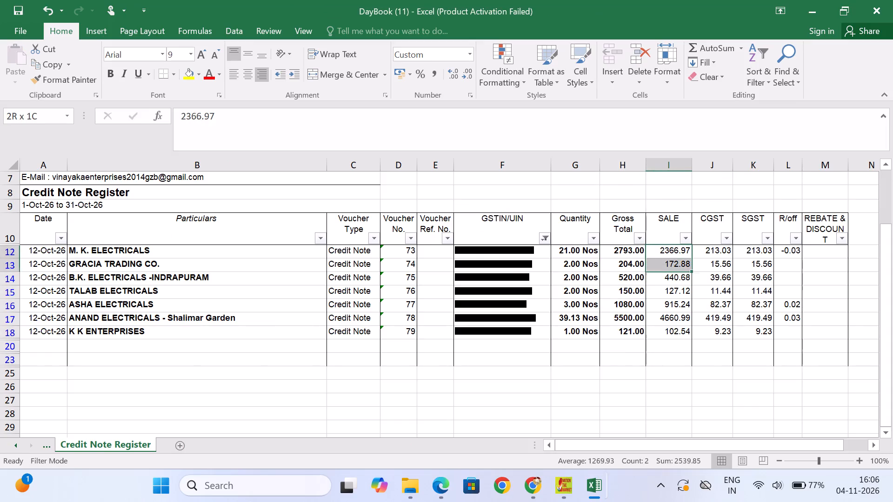
key("shift+Down")
key("shift+Down")
key("shift+Down")
key("shift+Down")
key("ctrl+c")
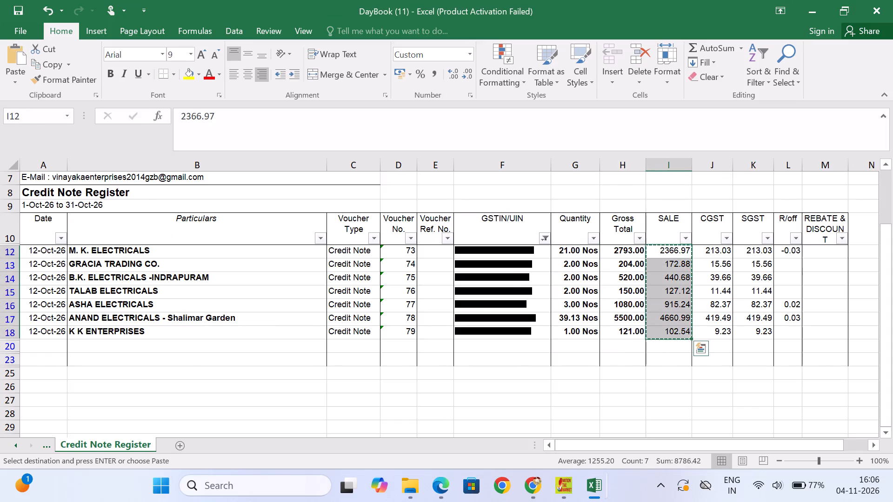
key("alt+Tab")
key("ctrl+v")
Enter a Cess Amount of 0 in M5 and fill it down to M11.
key("Right")
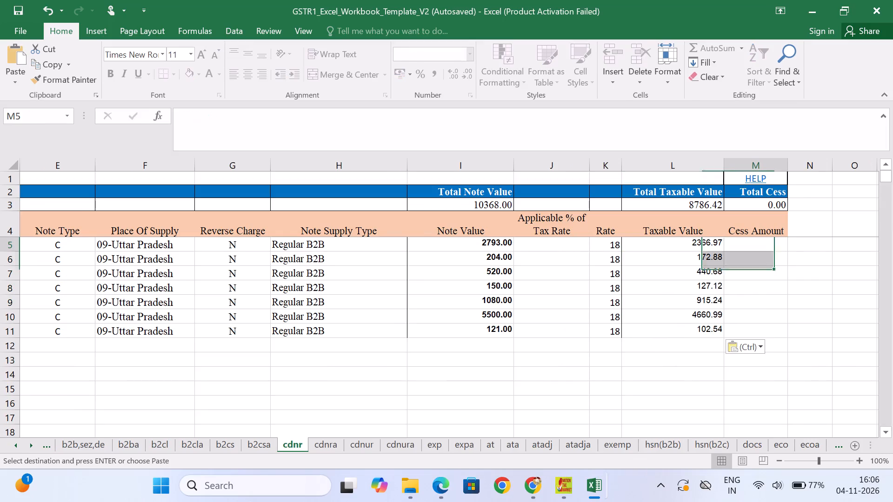
key("0")
key("Return")
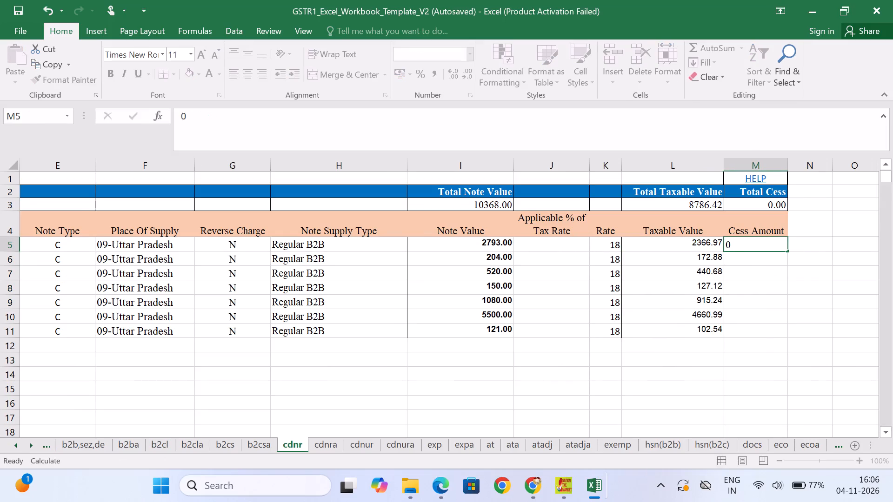
key("Down")
key("Up")
key("Up")
key("shift+Down")
key("shift+Down")
key("shift+Down")
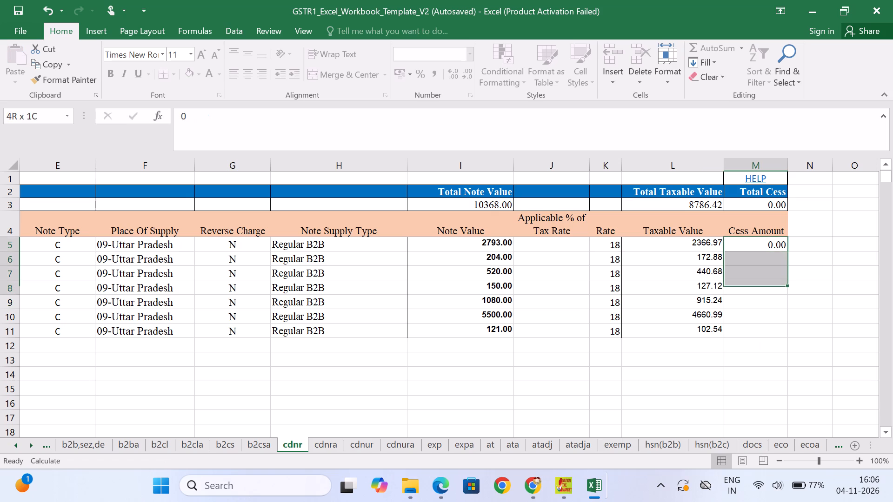
key("shift+Down")
key("shift+Down")
key("shift+Down")
key("ctrl+d")
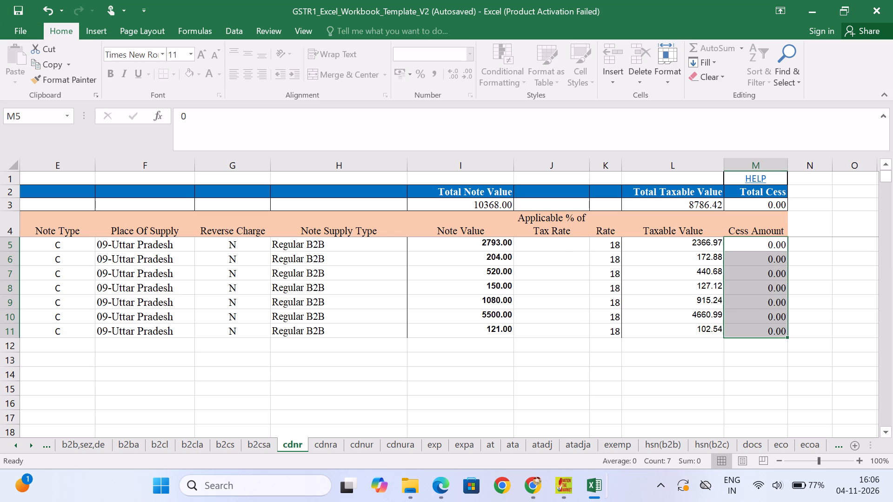
Save the GSTR-1 workbook with the completed cdnr sheet.
key("ctrl+s")
key("ctrl+s")
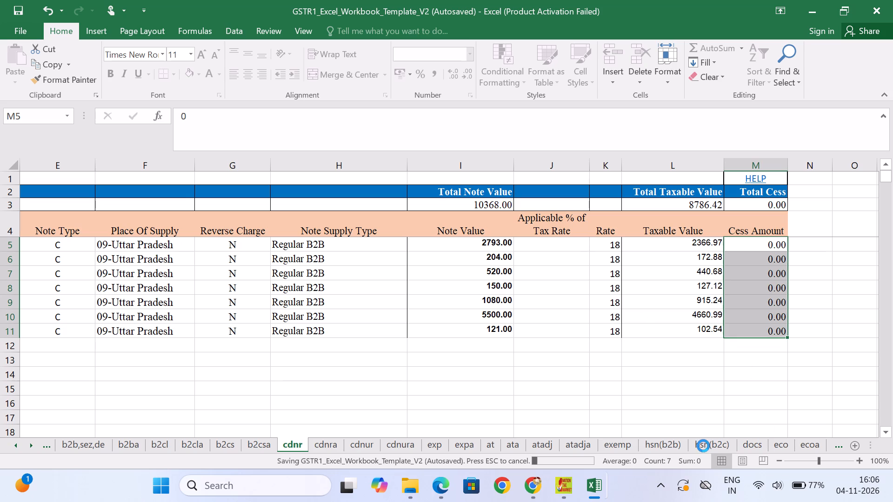
Clear the Invoices for outward supply entry, A5:E5, on the docs sheet.
left_click(744, 447)
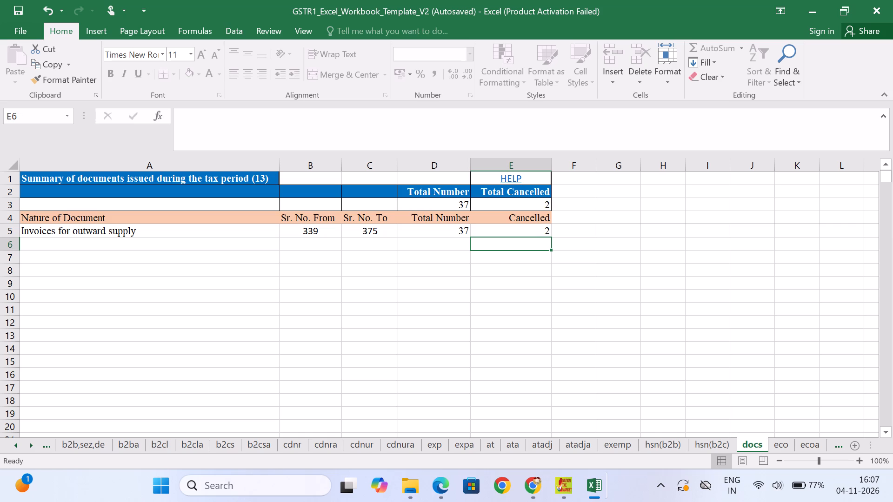
left_click(172, 228)
key("shift+Right")
key("shift+Right")
key("shift+Right")
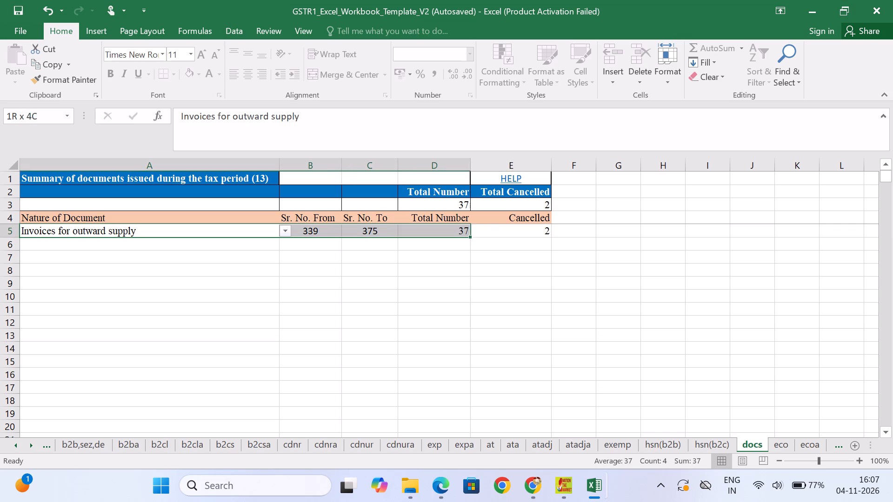
key("shift+Right")
key("Delete")
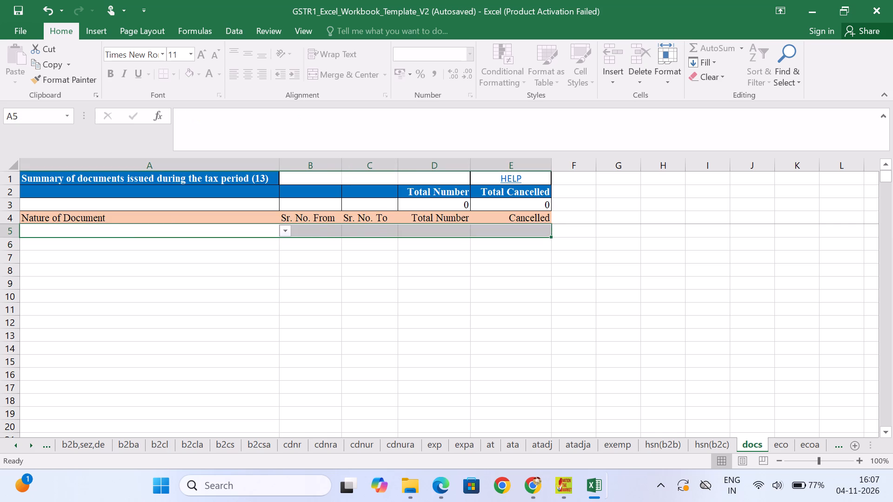
Save the GSTR-1 workbook with the emptied docs sheet and close it.
left_click(285, 353)
key("ctrl+s")
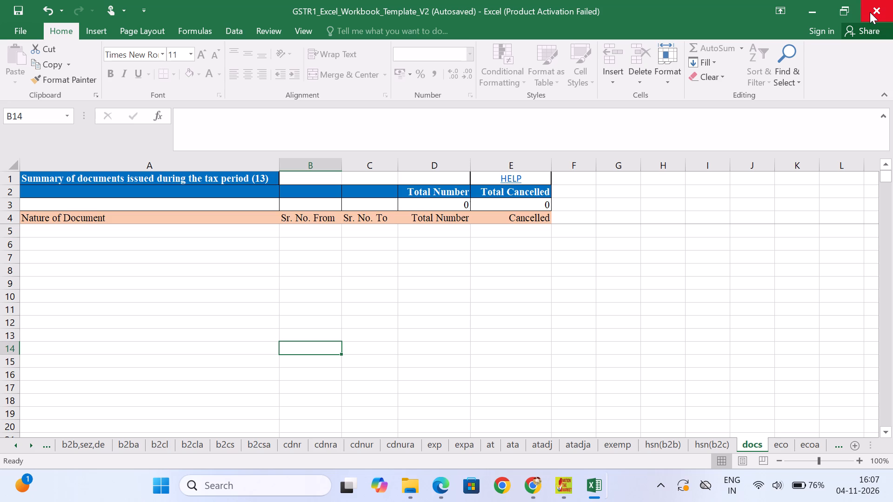
left_click(870, 12)
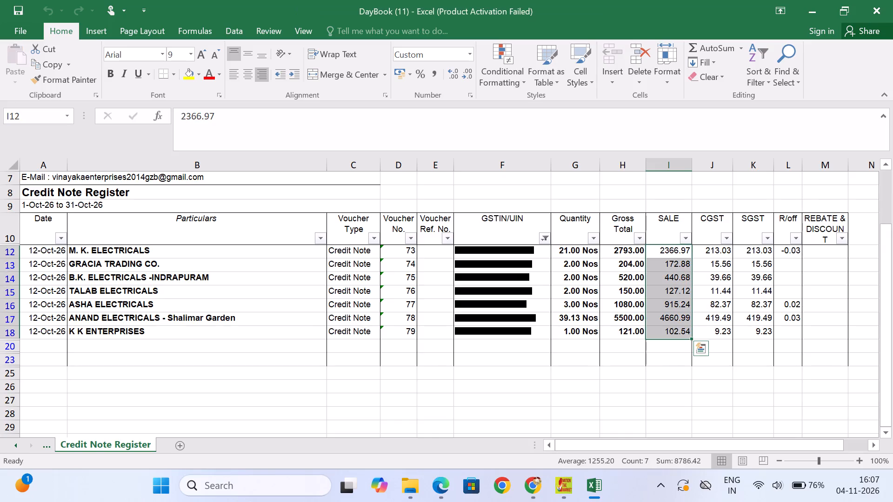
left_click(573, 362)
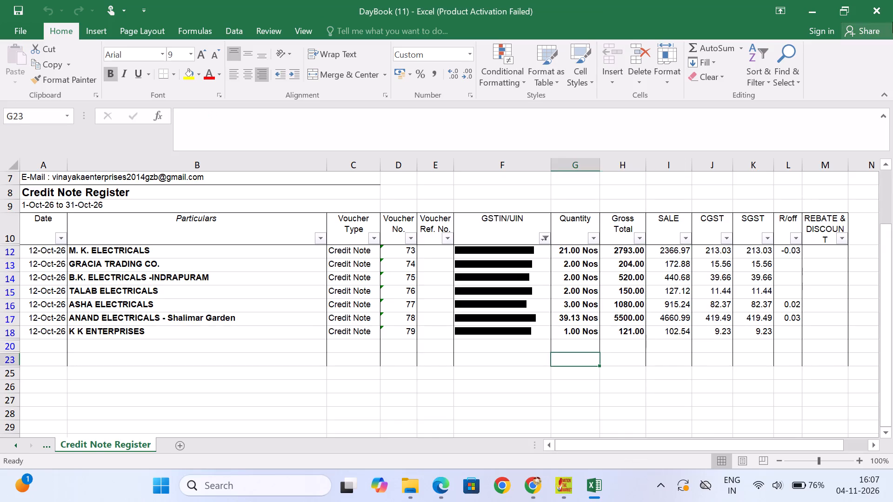
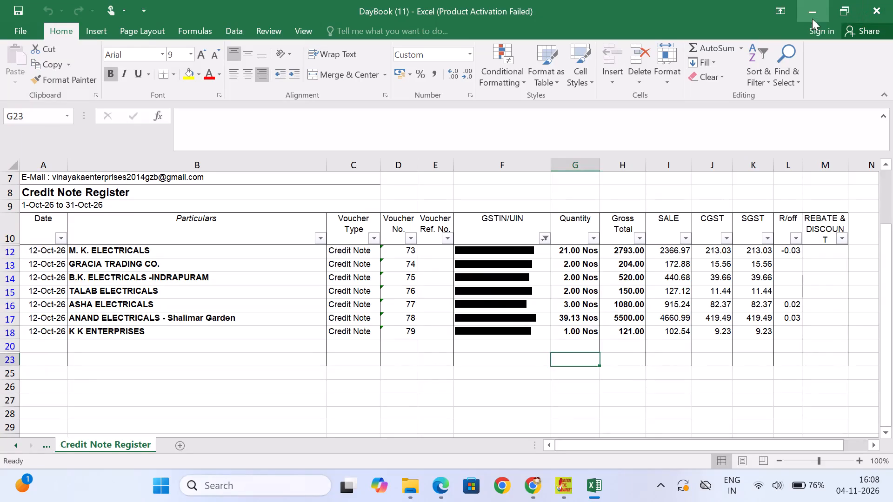
Switch to the GST Offline Tool, close its old session showing the generated JSON file, and relaunch the tool from the desktop.
left_click(552, 487)
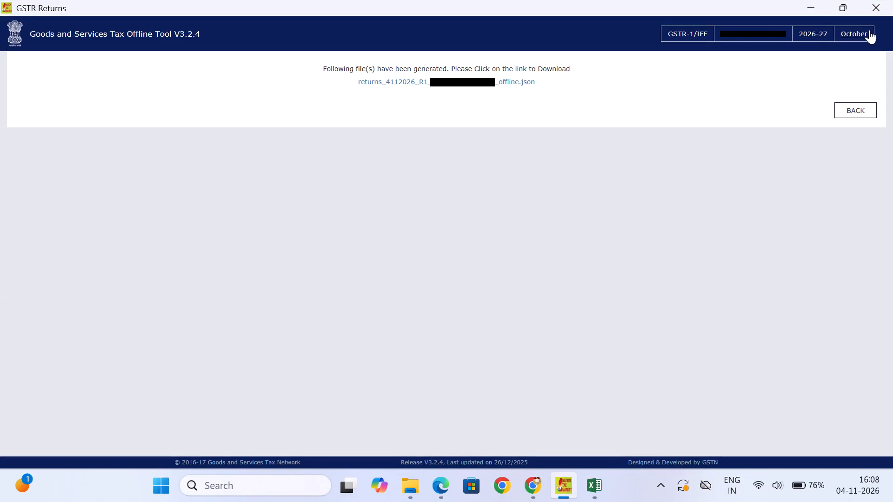
left_click(876, 11)
left_click(824, 11)
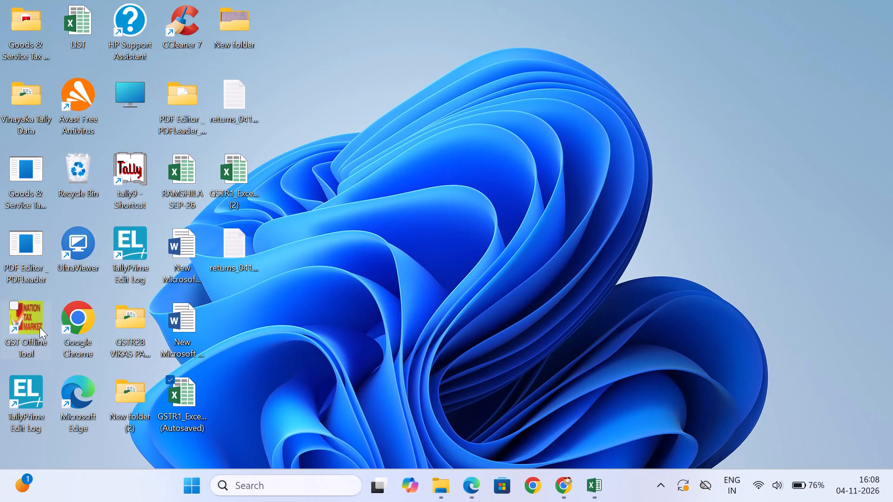
double_click(40, 327)
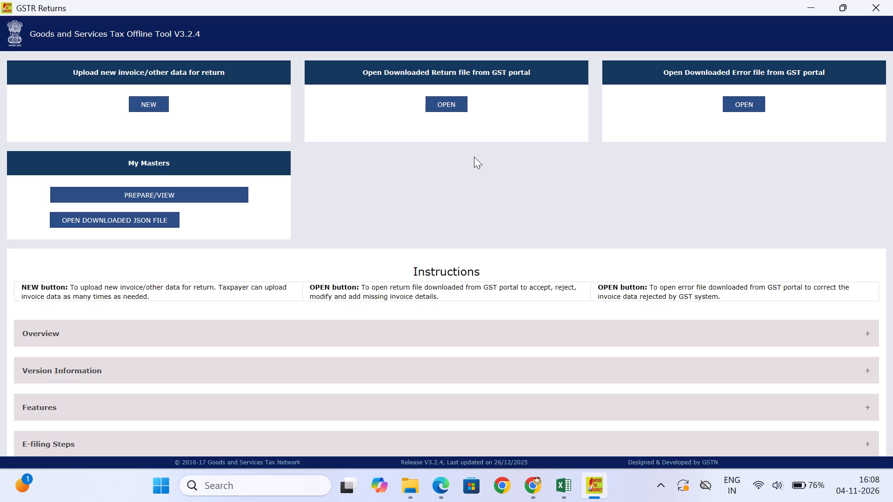
Start a new invoice data upload for the GSTR-1/IFF return and enter the supplier's GSTIN.
left_click(164, 105)
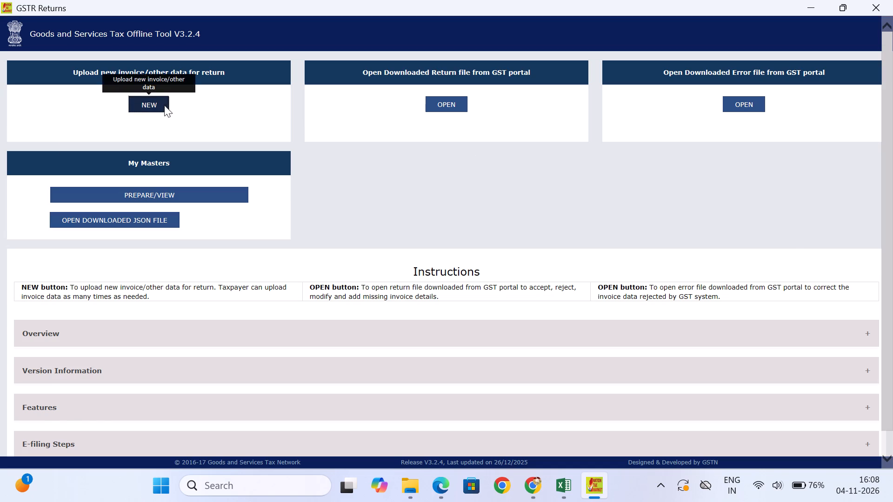
left_click(386, 132)
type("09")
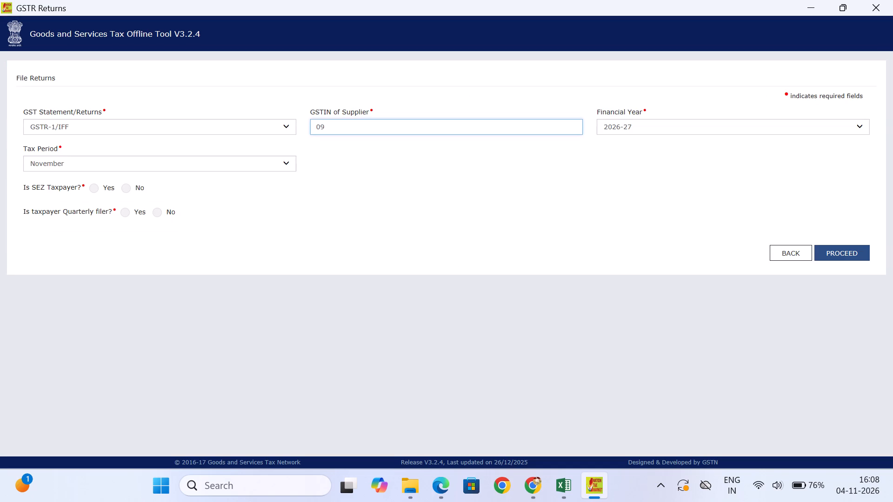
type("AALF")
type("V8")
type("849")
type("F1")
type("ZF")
Set the tax period to October, answer No to SEZ taxpayer, quarterly filer and turnover above 5CR, and proceed with these details.
left_click(250, 166)
left_click(196, 158)
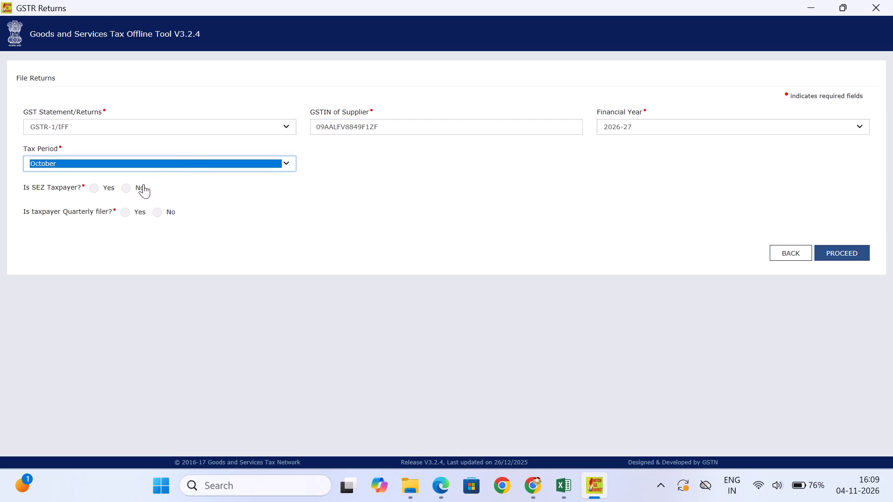
left_click(125, 185)
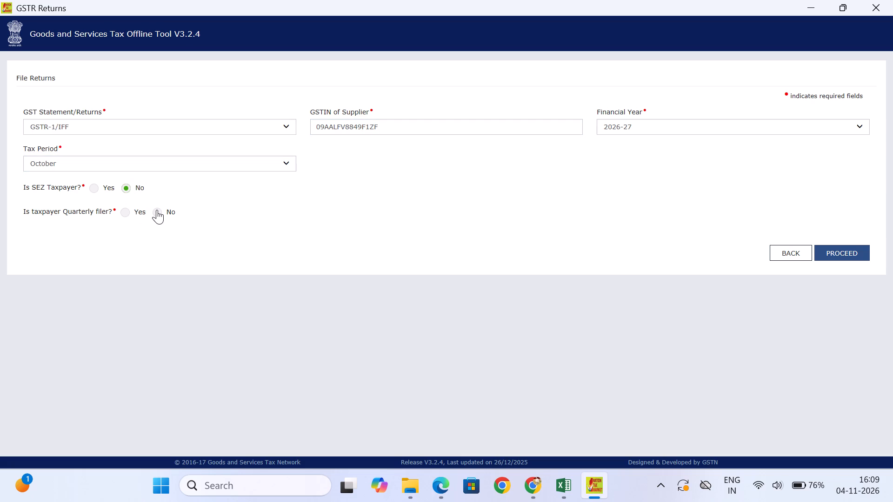
left_click(157, 210)
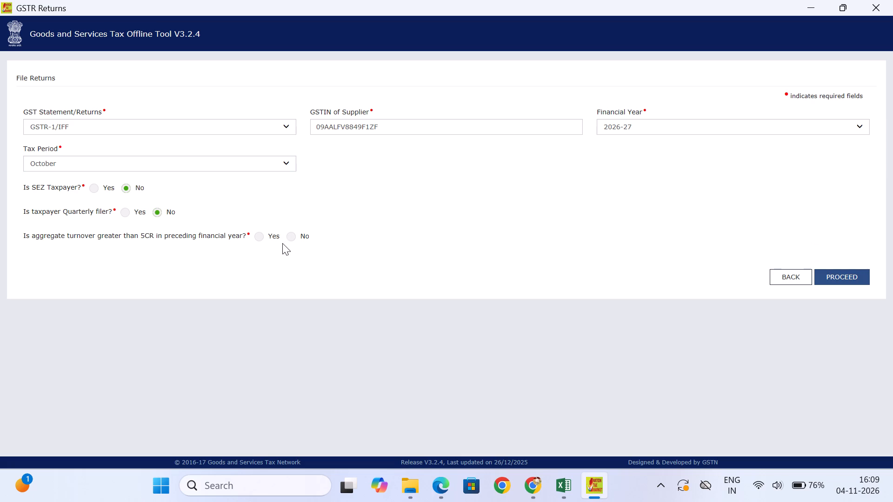
left_click(292, 236)
left_click(831, 277)
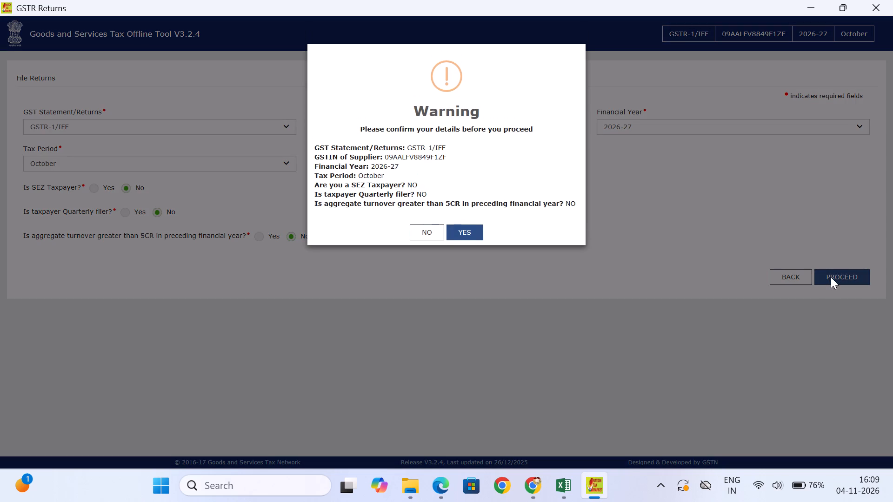
left_click(467, 232)
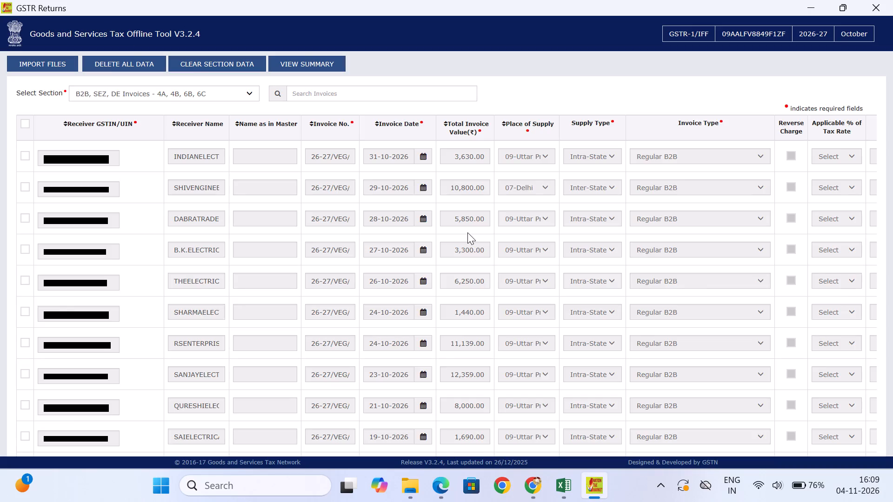
Delete all existing data from the October GSTR-1/IFF return.
left_click(127, 59)
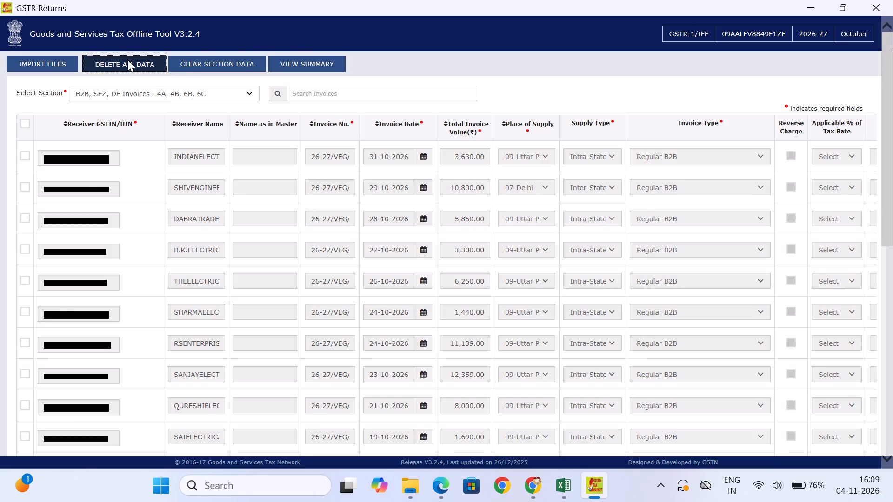
left_click(458, 167)
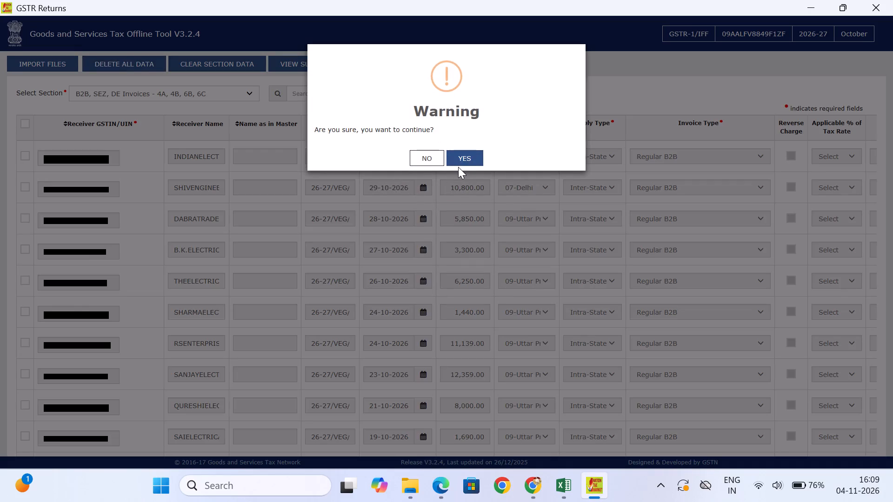
left_click(467, 158)
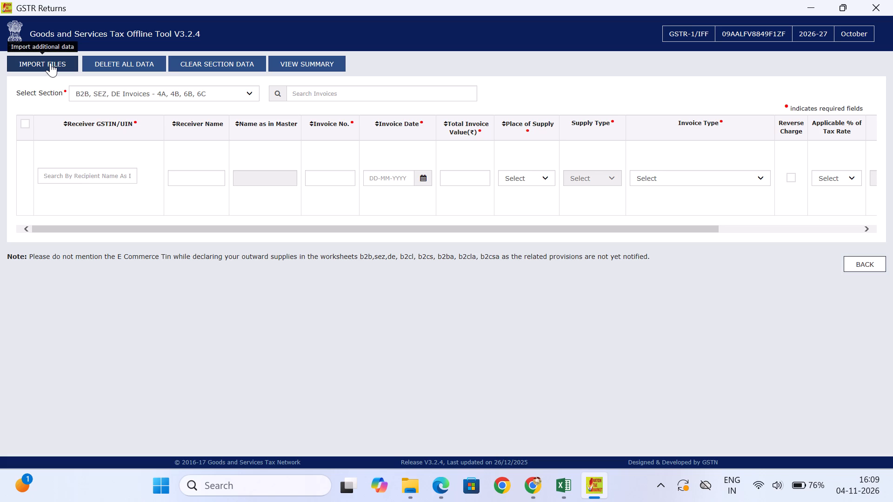
Import all return sections in one go from the desktop workbook GSTR1_Excel_Workbook_Template_V2 (Autosaved) and save the data.
left_click(50, 63)
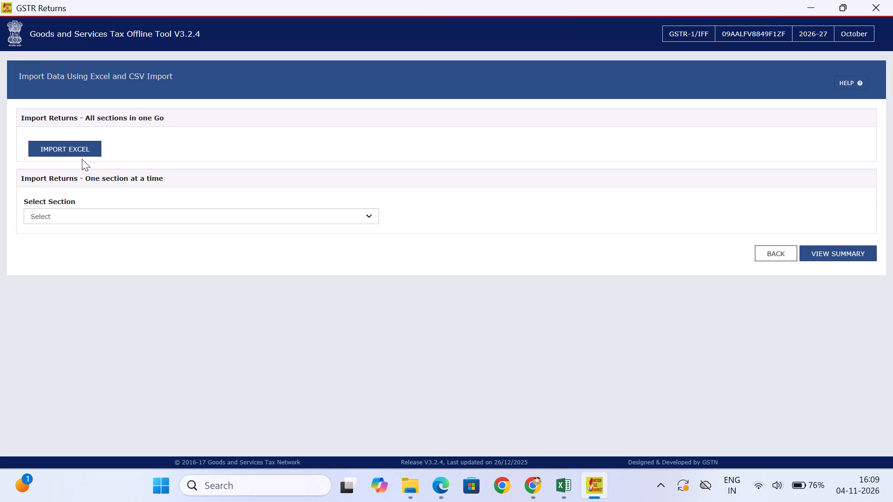
left_click(80, 148)
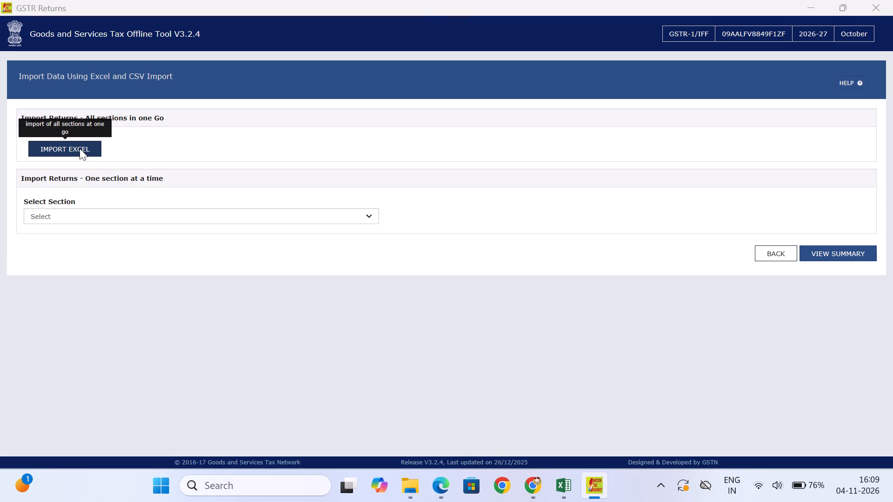
scroll(241, 201, "down", 1)
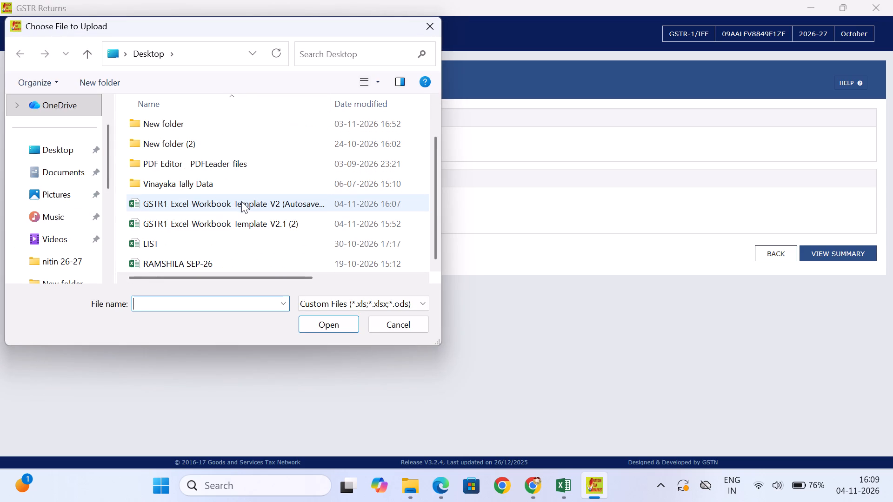
scroll(241, 201, "down", 2)
left_click(241, 201)
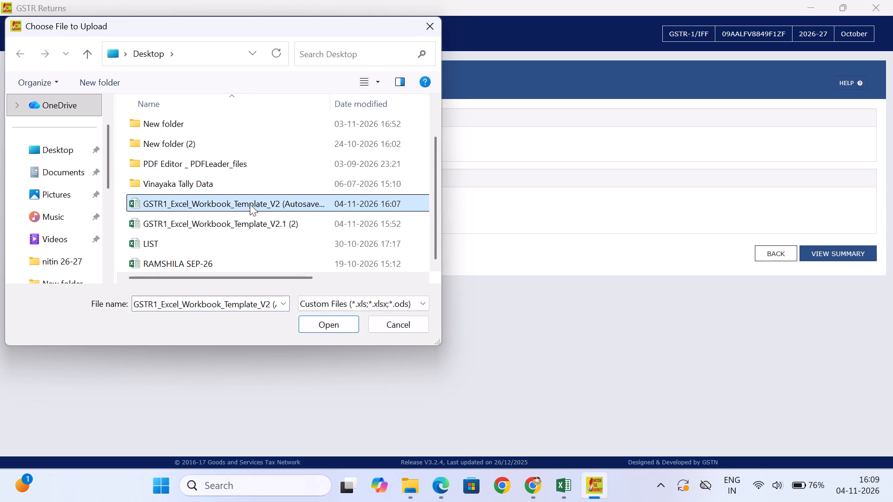
left_click(333, 330)
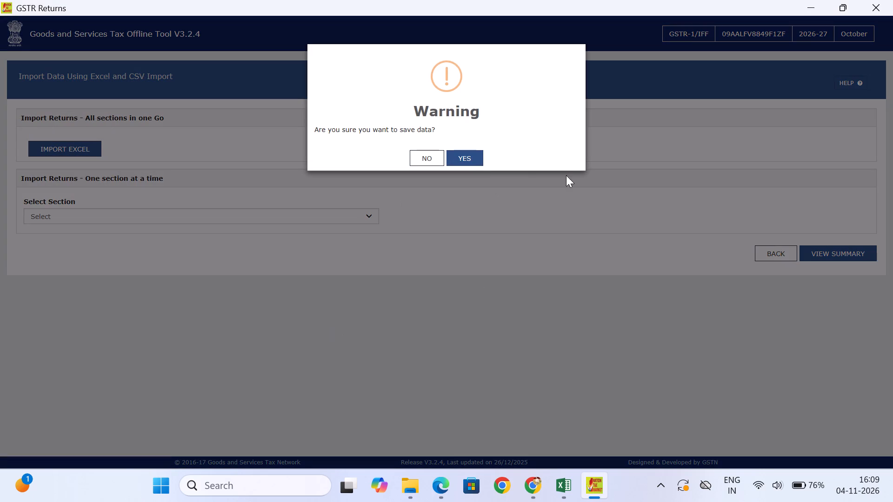
left_click(466, 162)
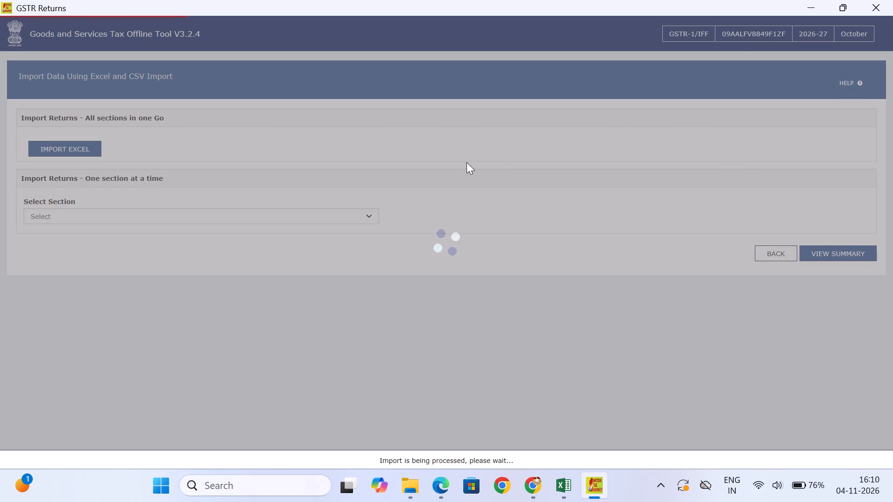
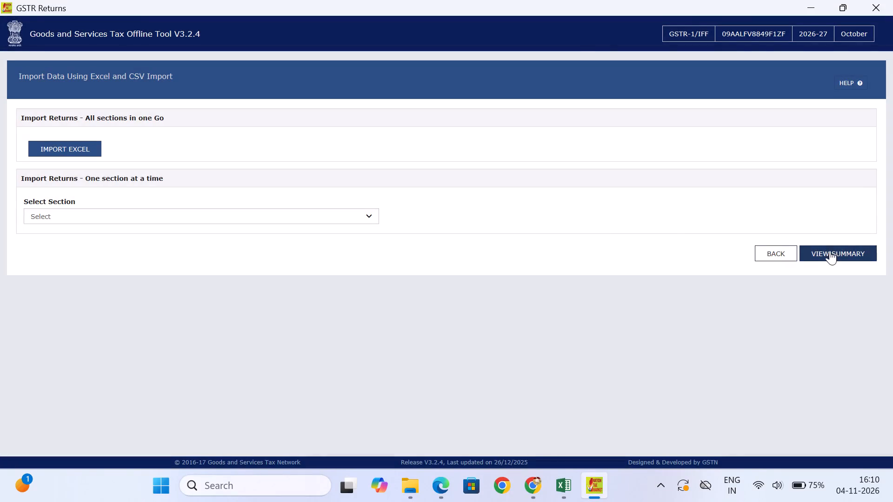
View the return summary and check its central tax amount against the sum of the CGST column in Excel's Credit Note Register.
left_click(832, 253)
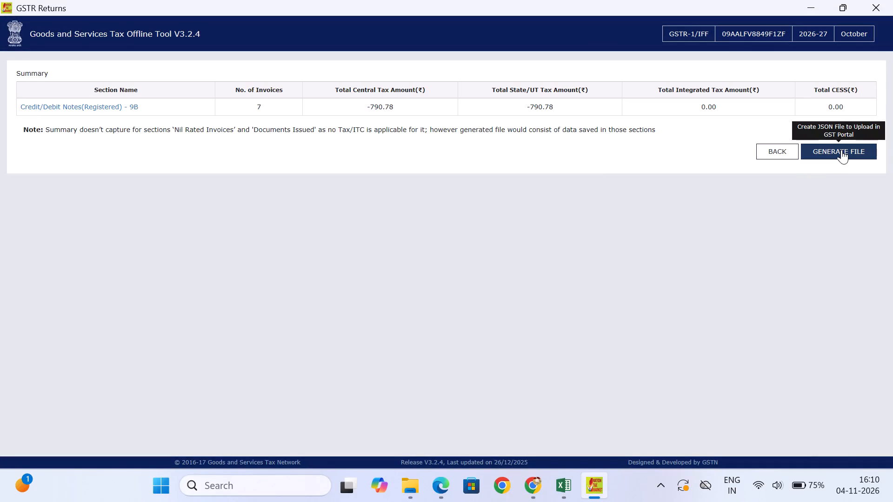
key("alt+Tab")
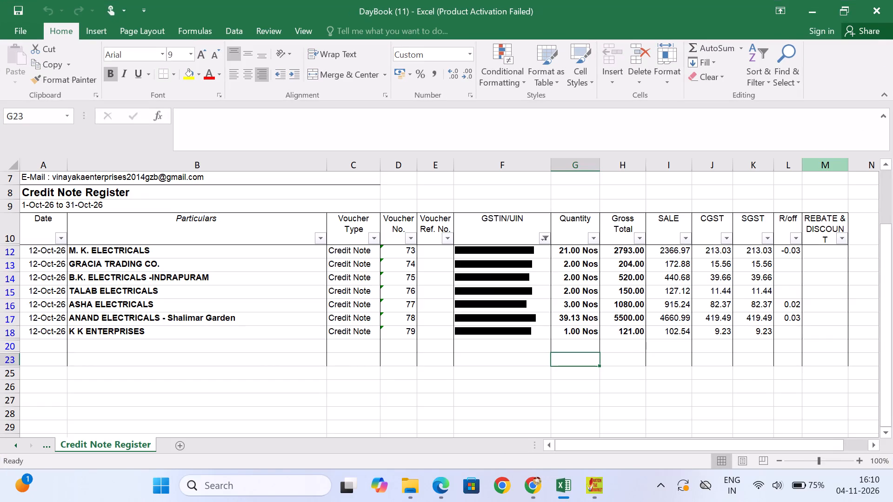
left_click(714, 252)
key("shift+Down")
key("shift+Down")
key("shift+Down")
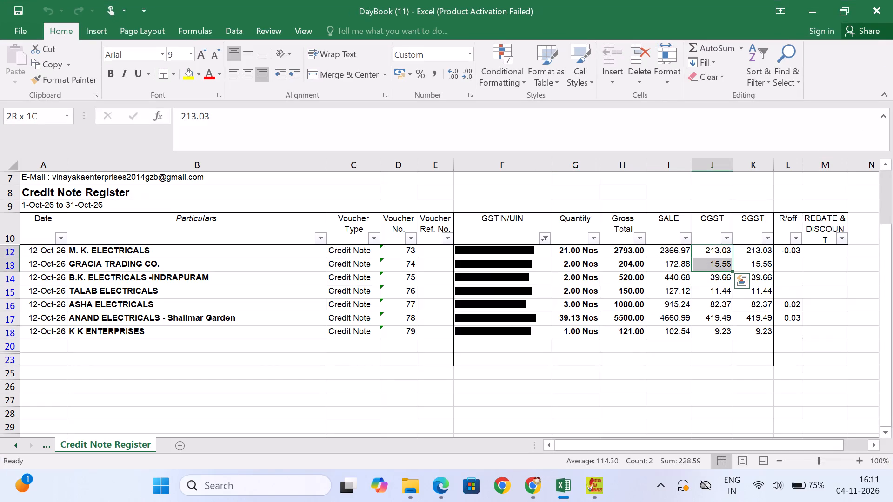
key("shift+Down")
key("shift+Down")
key("shift+Down")
Back in the GST Offline Tool, generate the return's JSON file and save it to the Desktop, replacing the existing file of the same name.
key("alt+Tab")
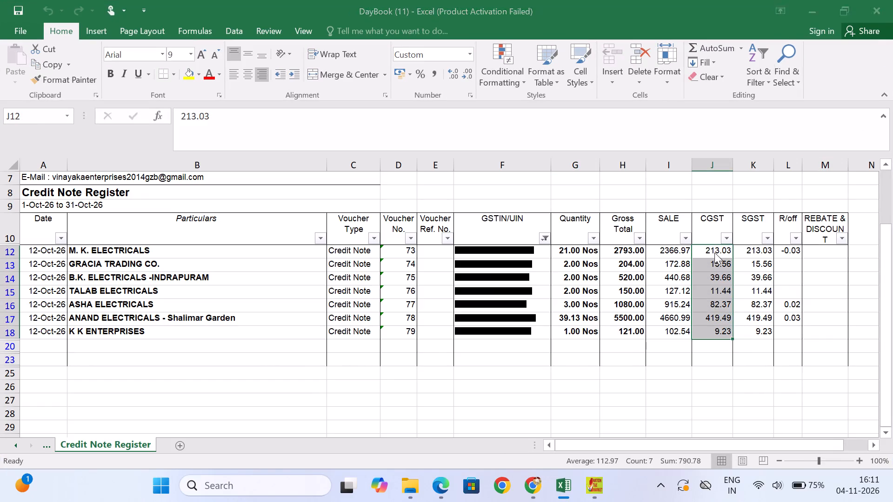
left_click(836, 146)
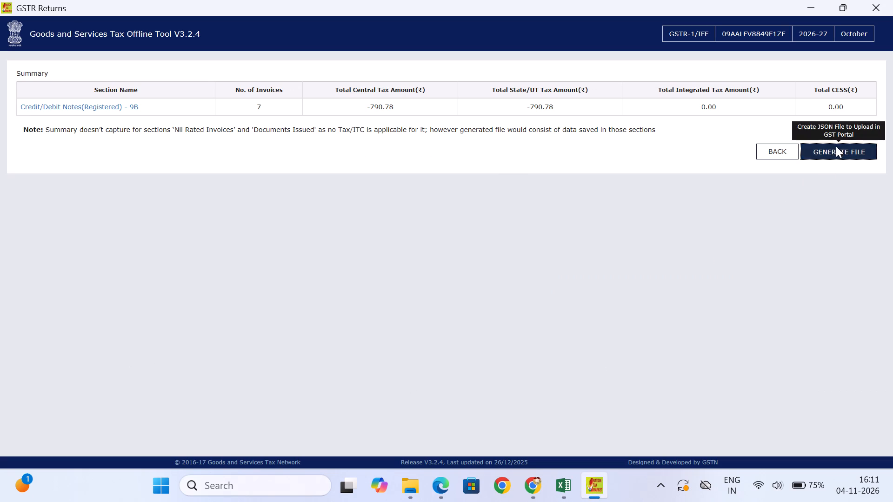
left_click(425, 86)
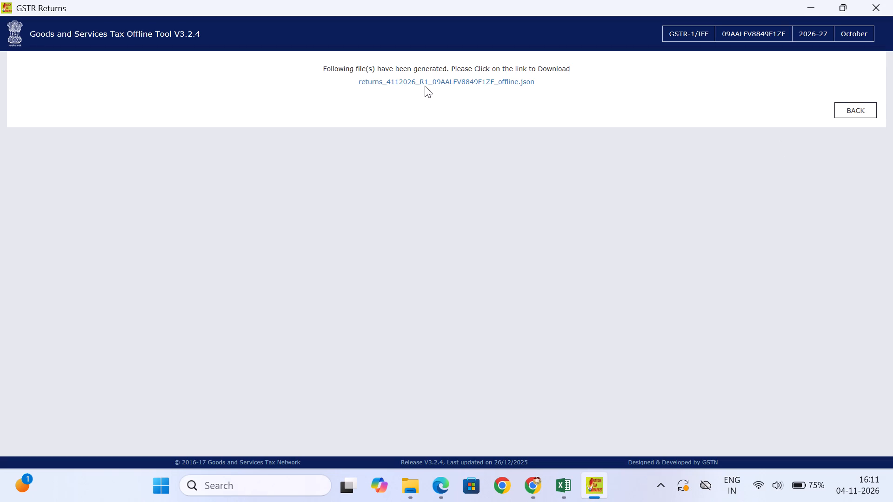
left_click(438, 85)
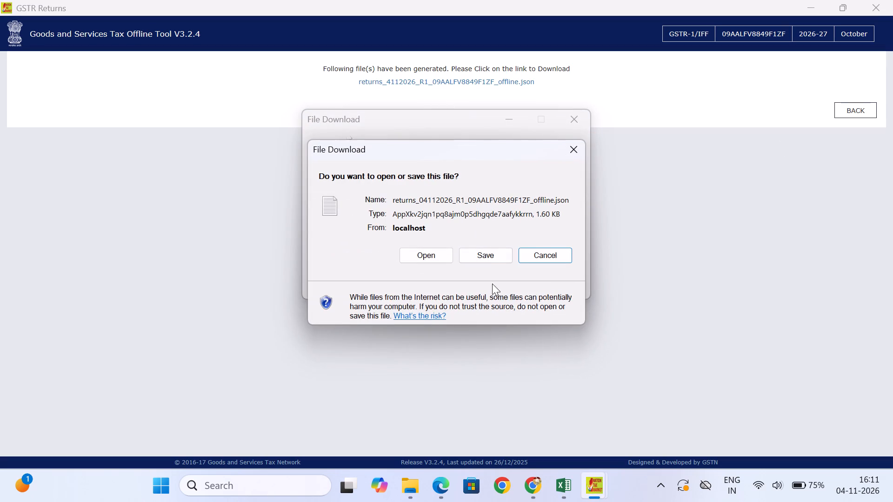
left_click(488, 248)
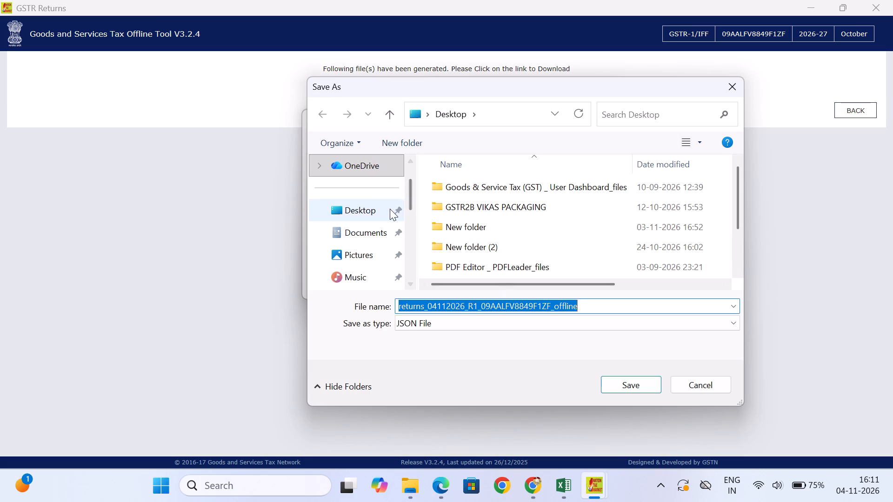
left_click(390, 209)
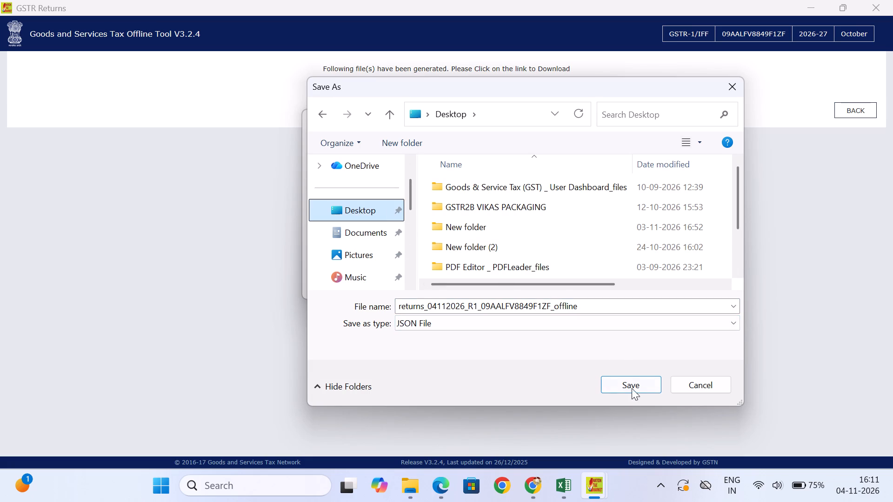
left_click(638, 383)
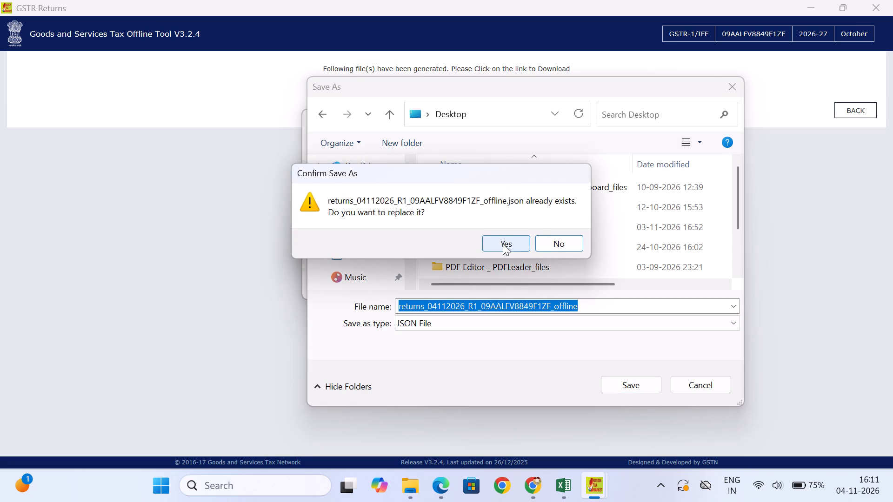
left_click(503, 244)
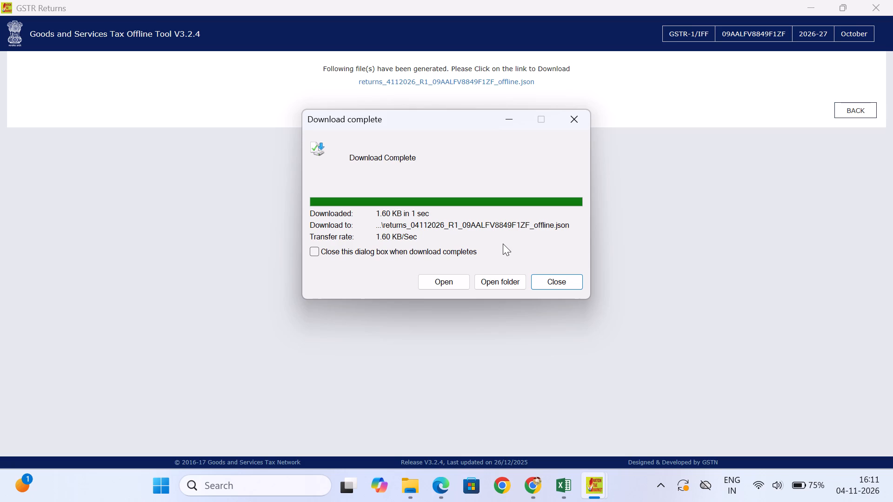
left_click(572, 125)
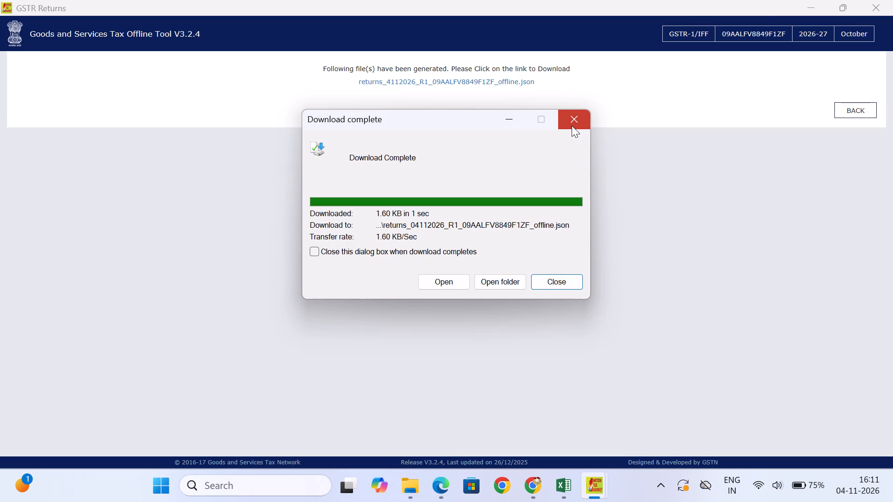
Minimise the GST Offline Tool and close the DayBook (11) workbook in Excel.
left_click(806, 12)
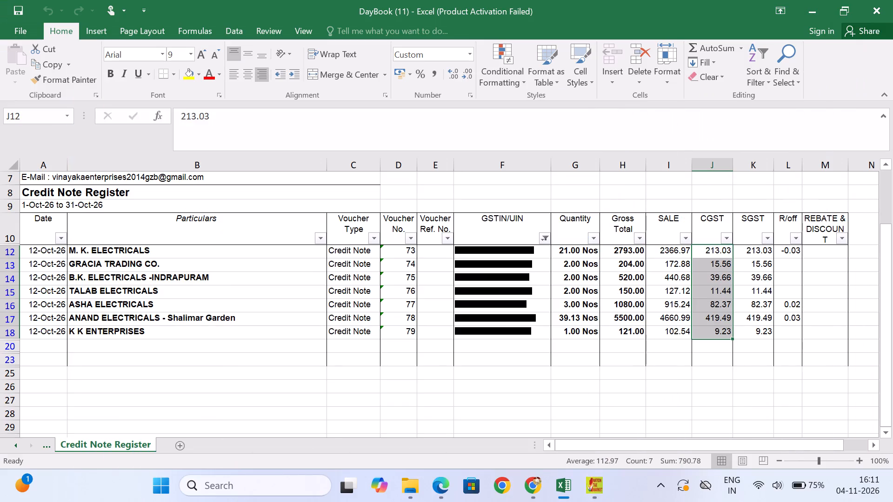
left_click(880, 4)
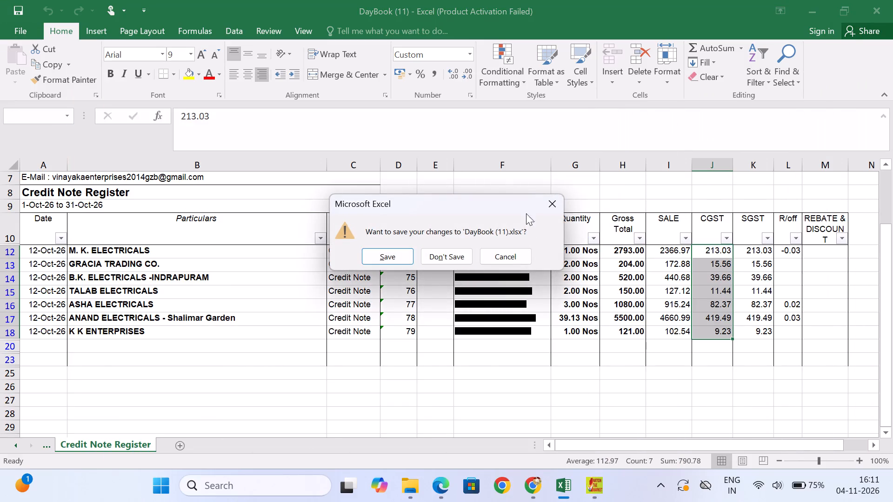
Cancel closing the DayBook (11) workbook and minimise Excel to show the Desktop.
left_click(553, 205)
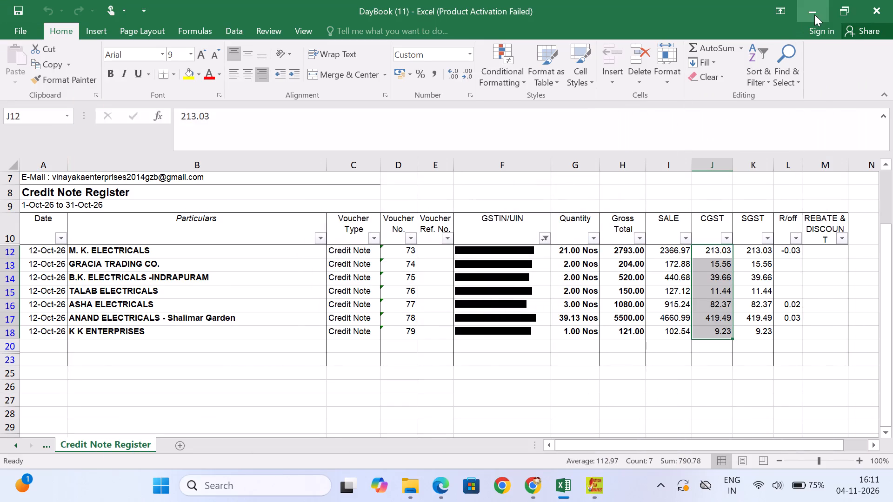
left_click(815, 13)
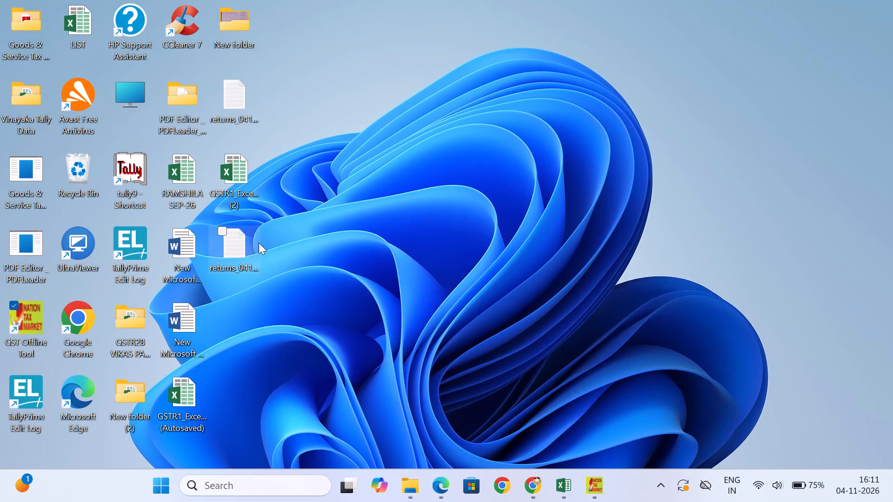
Delete the returns_04112026_R1 offline file located below the GSTR1_Exce... (2) workbook on the Desktop.
left_click(227, 264)
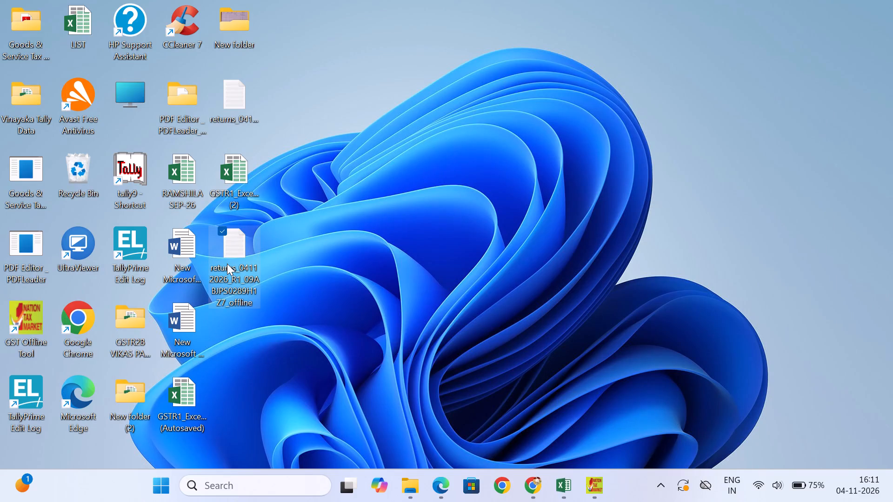
key("Delete")
Select the remaining returns_04112026_R1 offline file on the Desktop, above the GSTR1_Exce... (2) workbook.
left_click(227, 104)
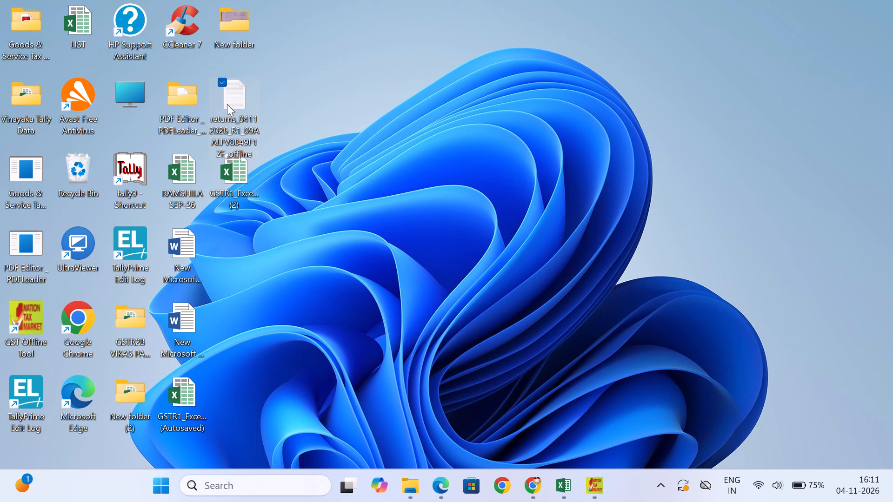
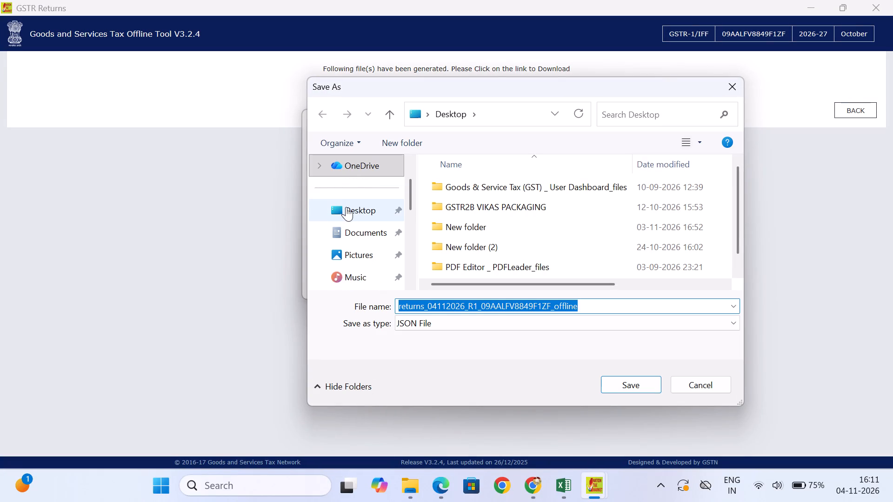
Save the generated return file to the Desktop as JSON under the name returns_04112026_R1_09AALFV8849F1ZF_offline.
left_click(346, 207)
left_click(642, 384)
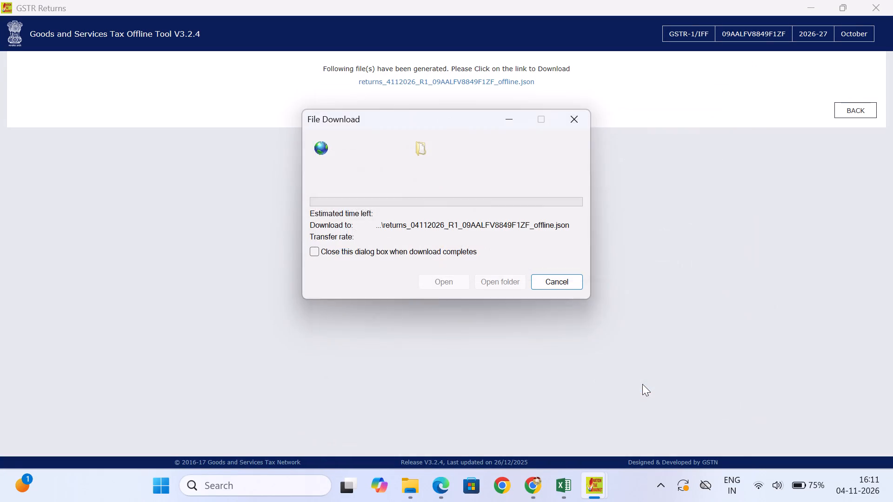
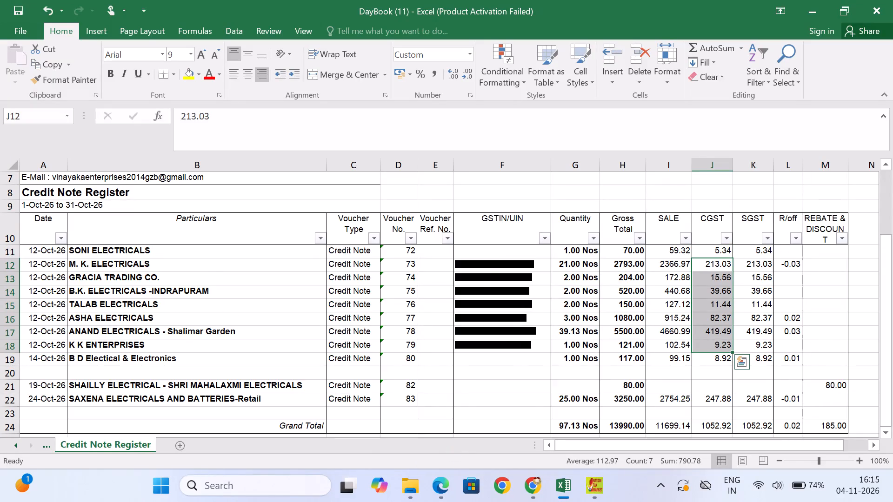
Filter the Credit Note Register by GSTIN/UIN to show only the rows where it is blank.
left_click(544, 241)
left_click(414, 374)
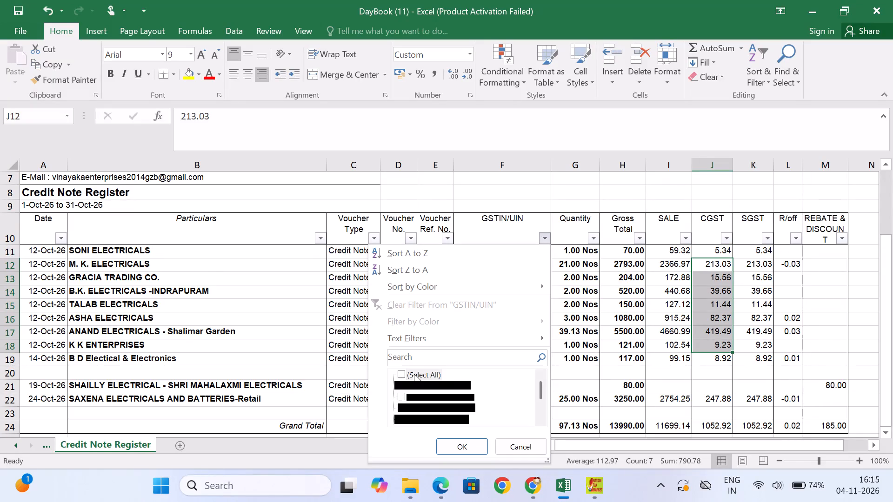
left_click_drag(540, 392, 538, 434)
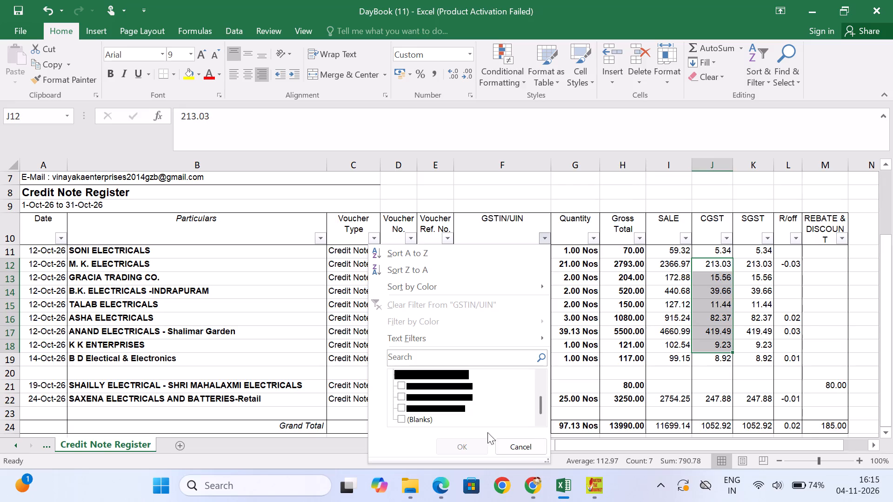
left_click(414, 421)
left_click(475, 445)
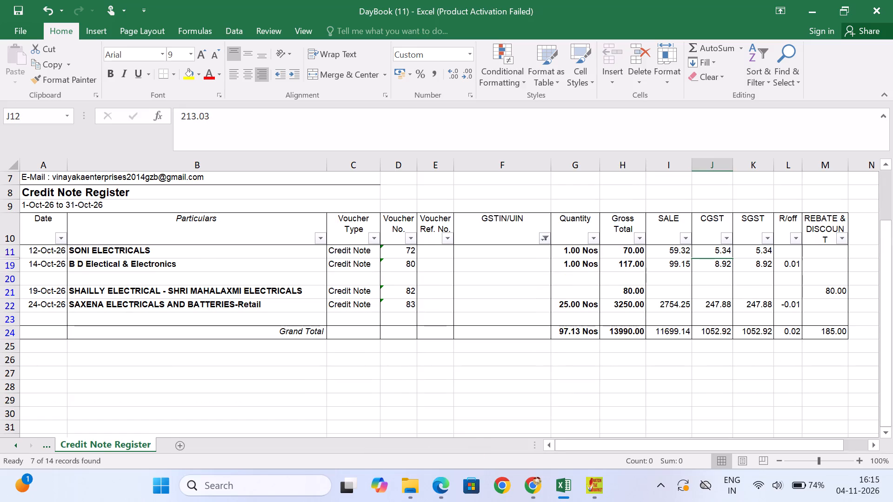
Check the sum of the SALE values for the filtered credit notes, starting from the SONI ELECTRICALS row.
left_click(680, 251)
key("shift+Down")
key("shift+Down")
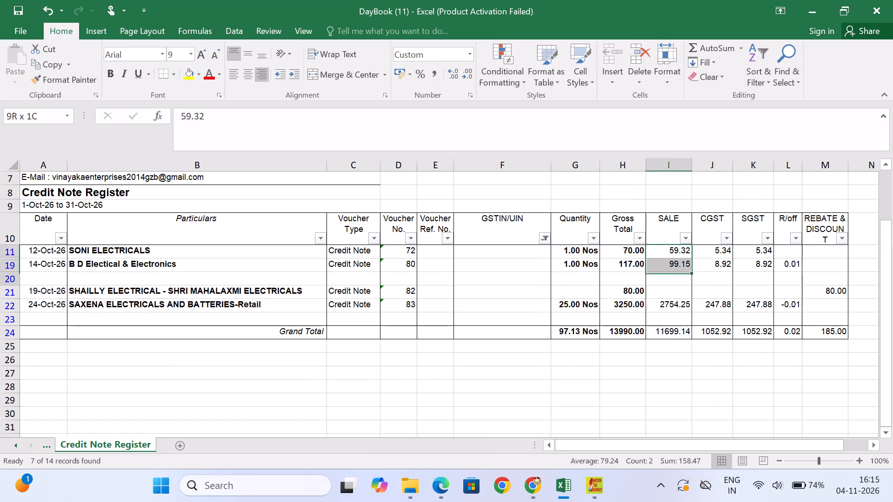
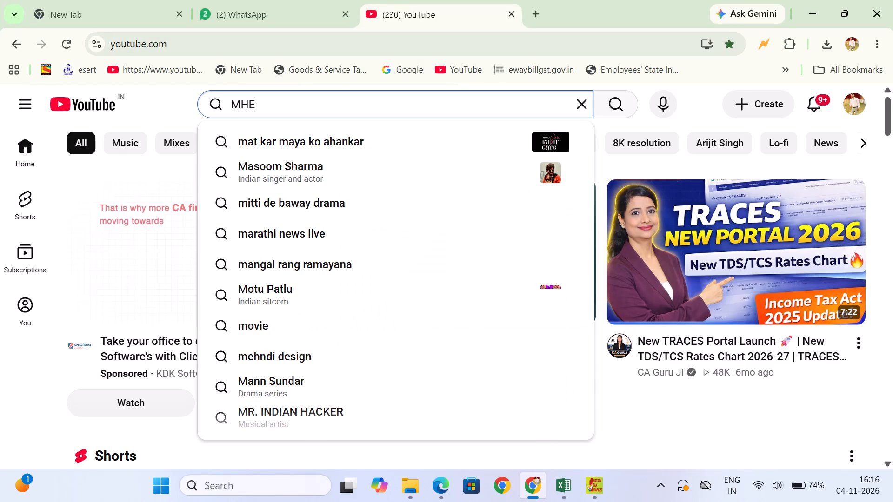
Search YouTube for "MHEFIL ME BAR BAR USI PE NAZAR GAI".
type("LI")
key("space")
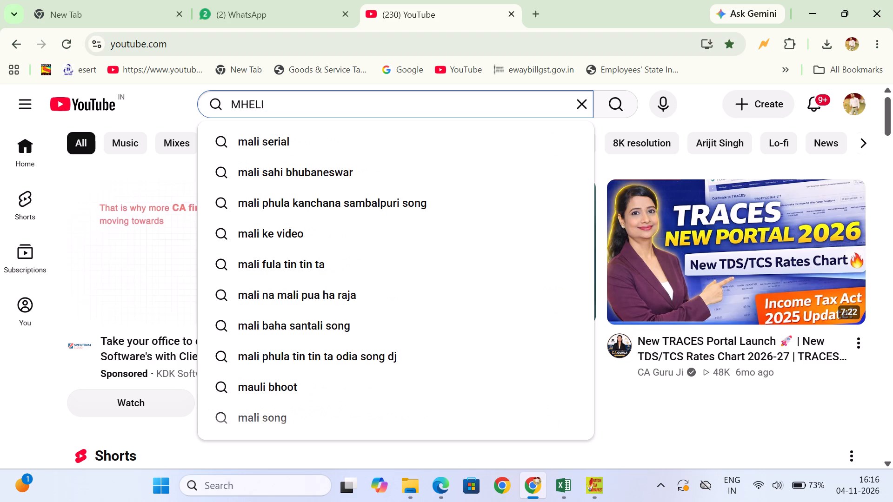
key("BackSpace")
key("BackSpace")
key("BackSpace")
type("FIL ME BAR BAR")
key("space")
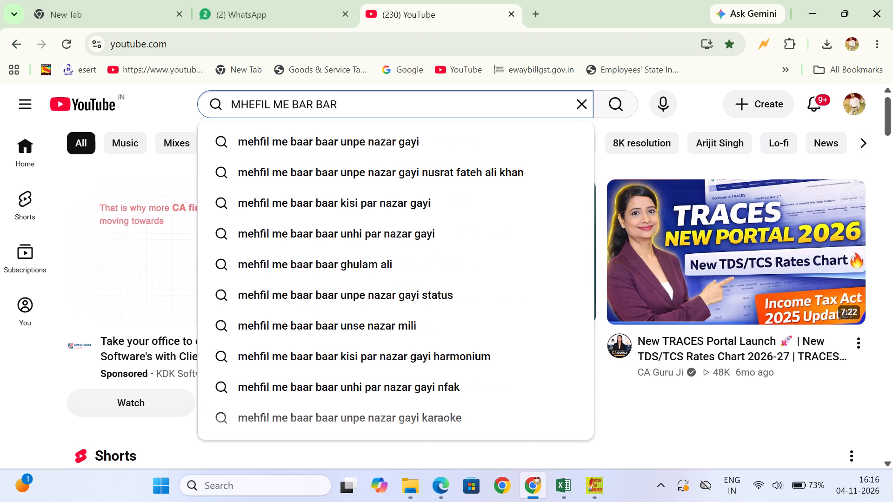
type("US")
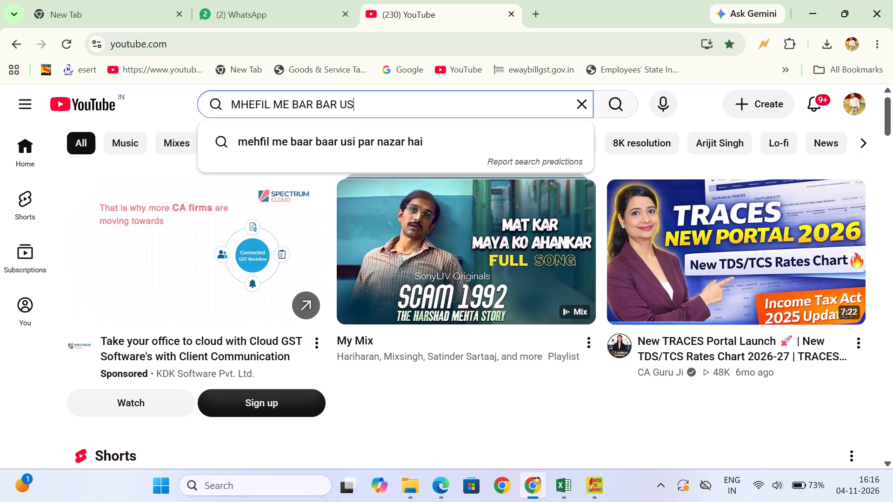
type("I PE NA")
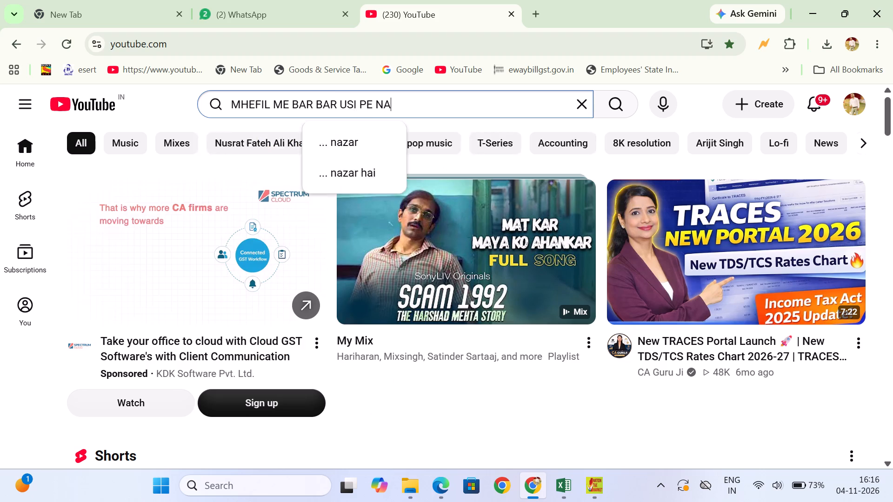
type("ZA")
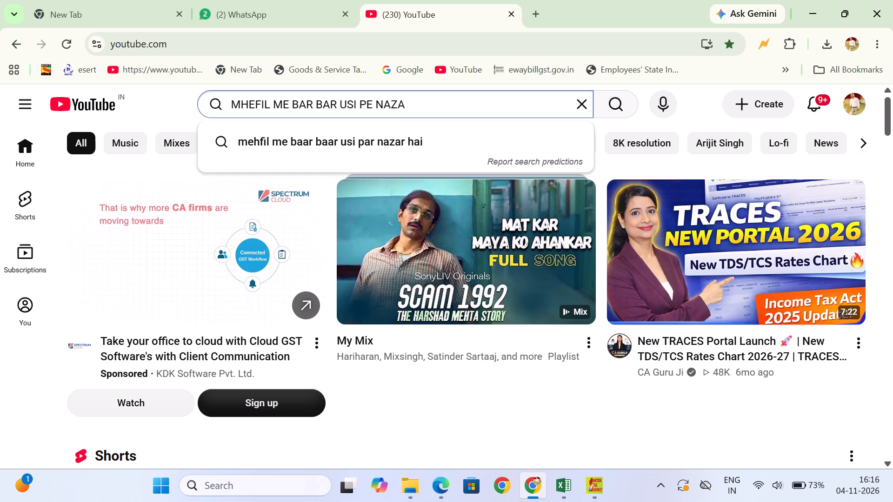
key("r")
key("space")
type("GAI")
key("Return")
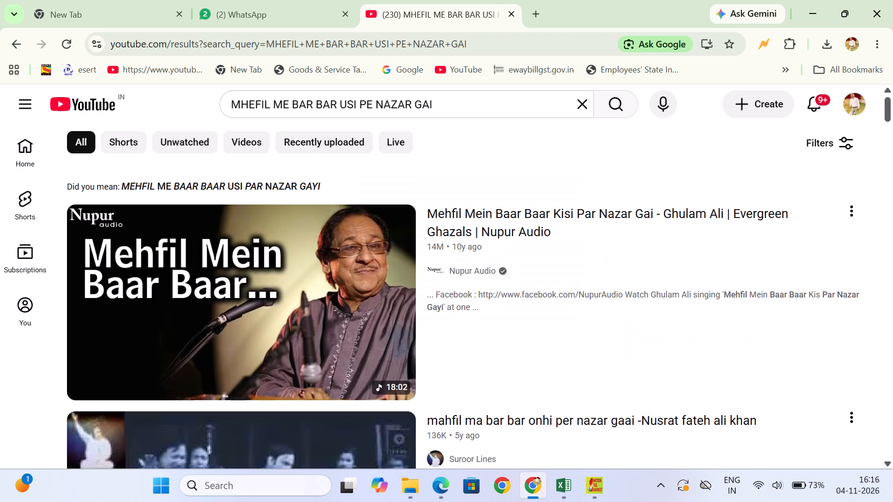
Look through the YouTube search results for a version of the Mehfil Mein Baar Baar song to play.
scroll(311, 351, "down", 4)
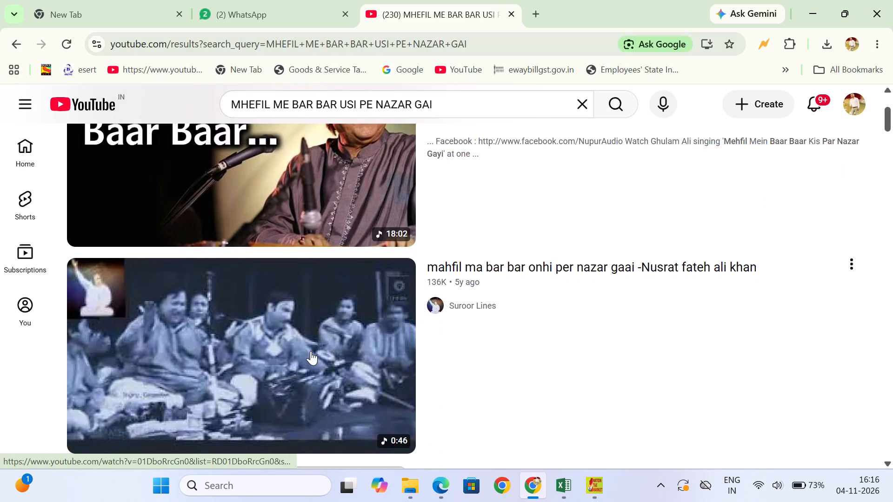
scroll(311, 351, "down", 5)
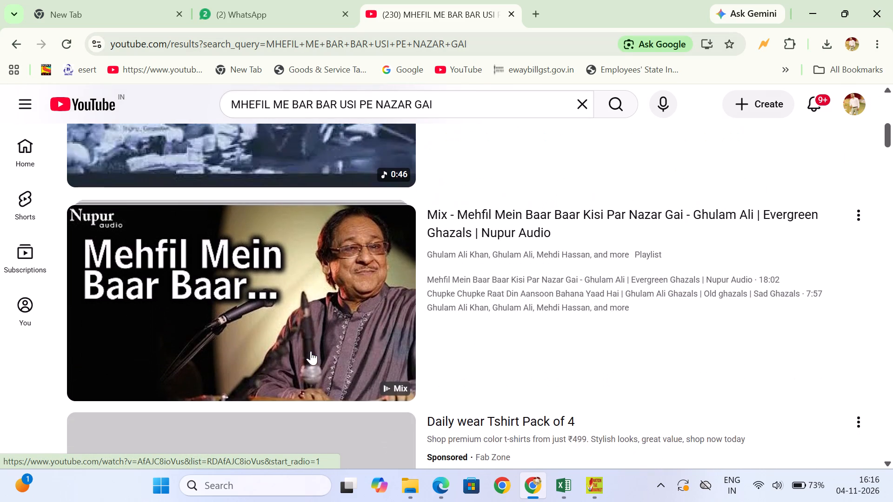
scroll(311, 351, "down", 14)
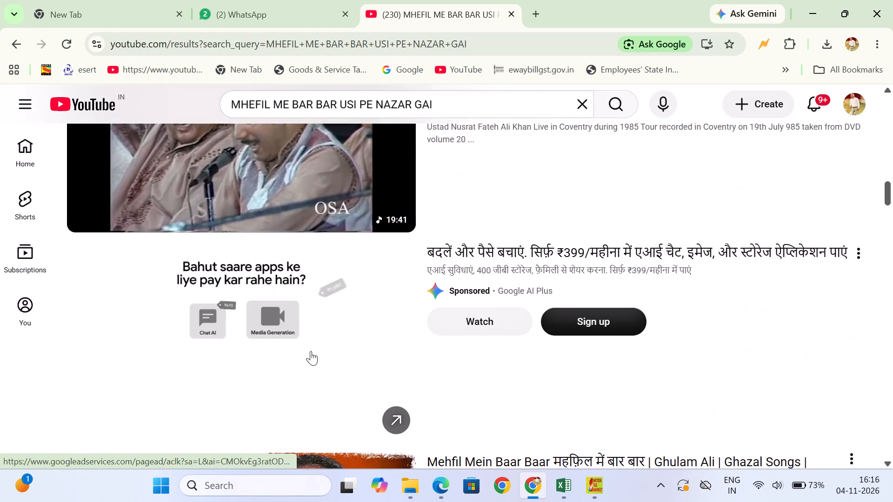
scroll(311, 351, "down", 8)
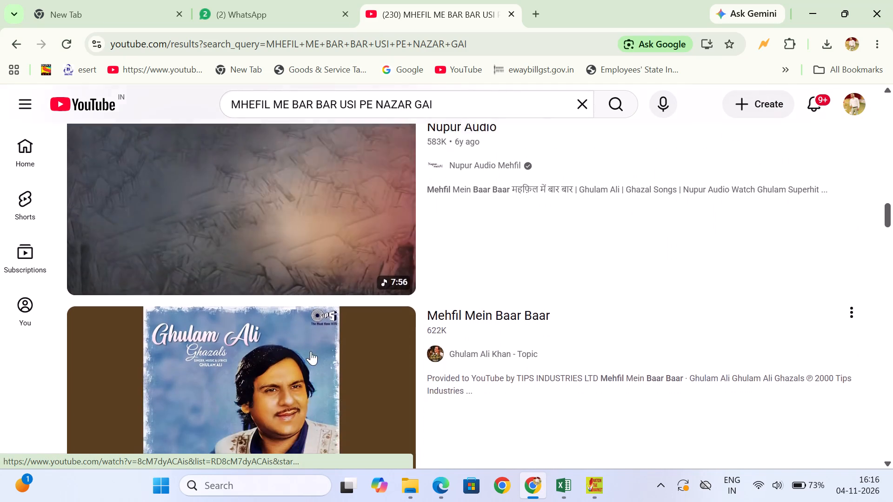
scroll(311, 351, "down", 4)
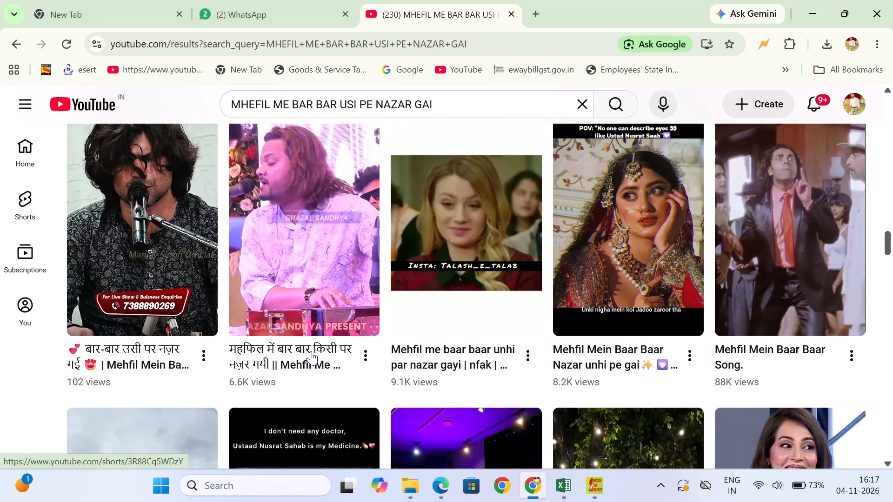
scroll(311, 351, "down", 2)
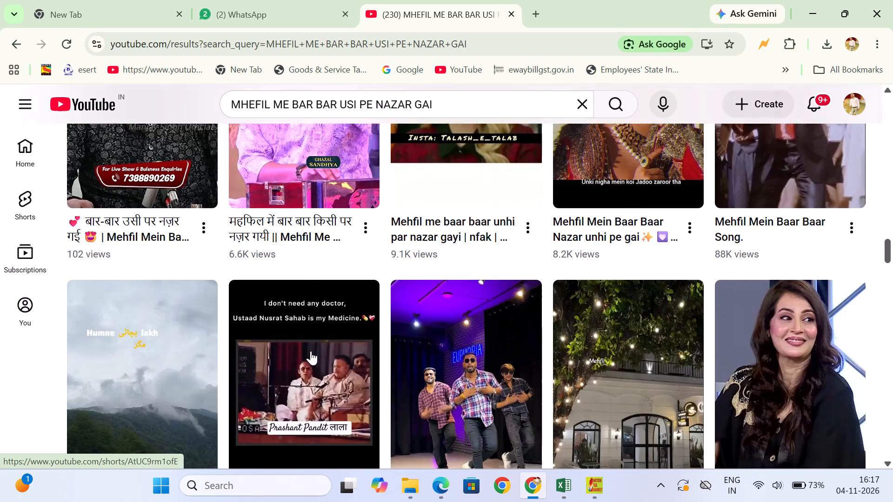
scroll(311, 351, "down", 9)
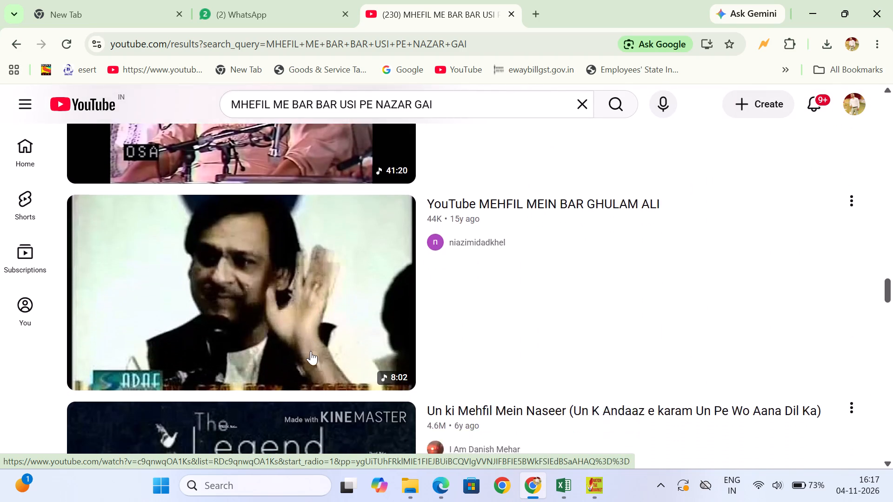
scroll(311, 351, "down", 6)
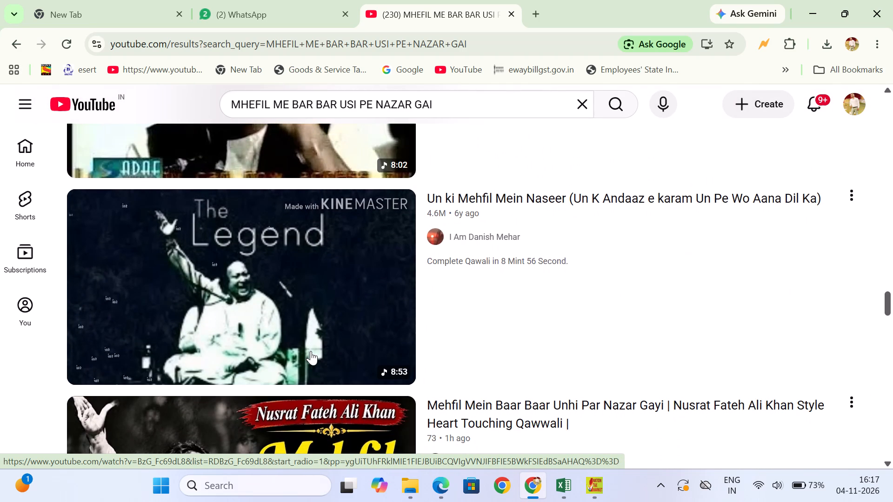
scroll(311, 351, "down", 3)
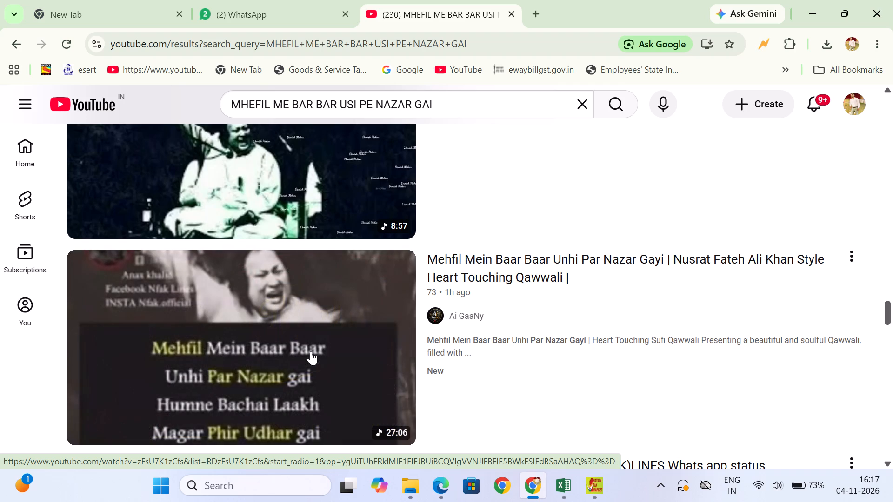
scroll(311, 351, "down", 5)
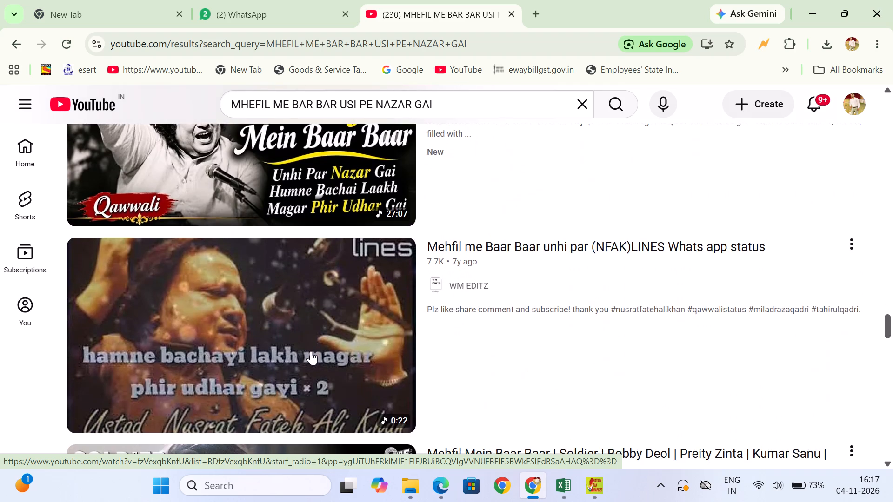
scroll(311, 351, "down", 5)
scroll(311, 351, "up", 1)
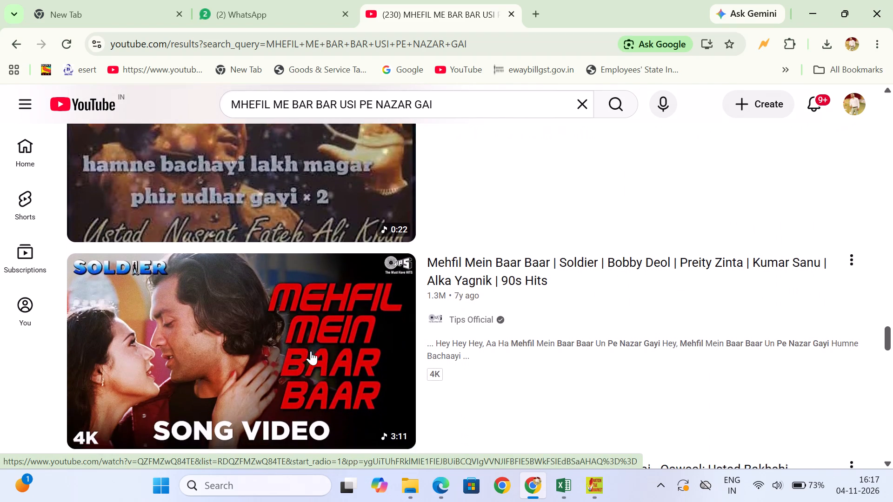
scroll(311, 351, "up", 8)
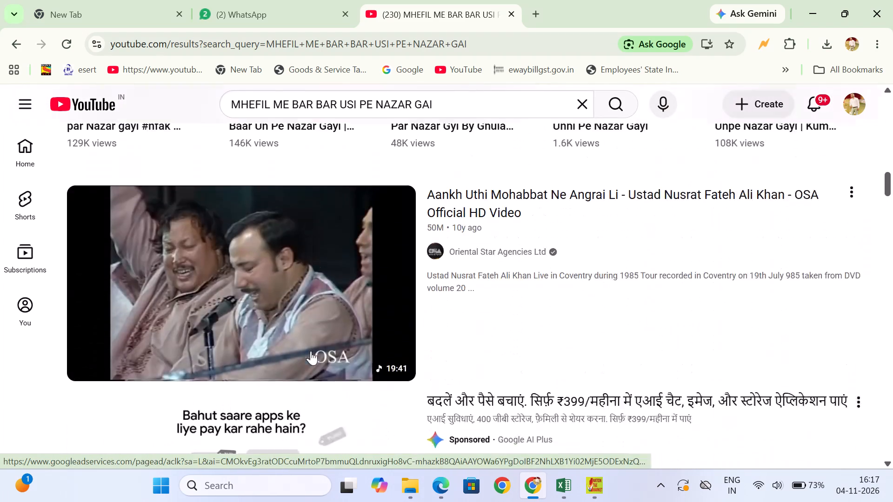
scroll(311, 351, "down", 18)
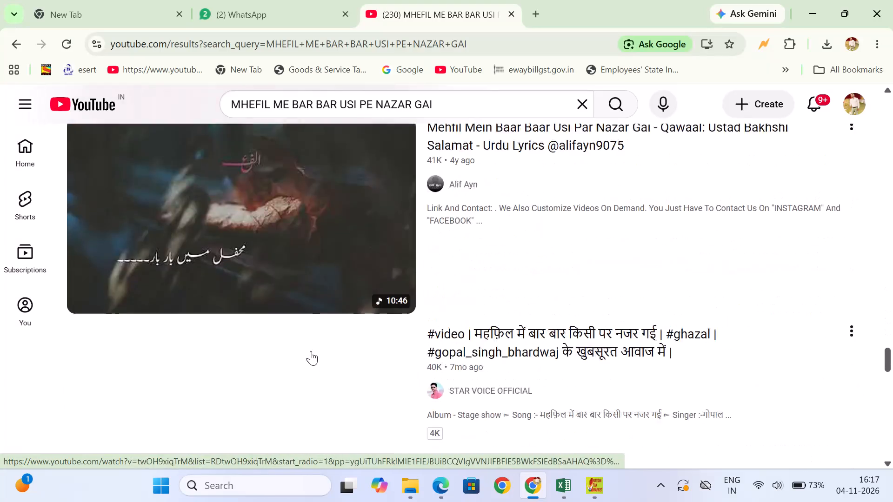
scroll(311, 351, "down", 2)
scroll(311, 351, "up", 6)
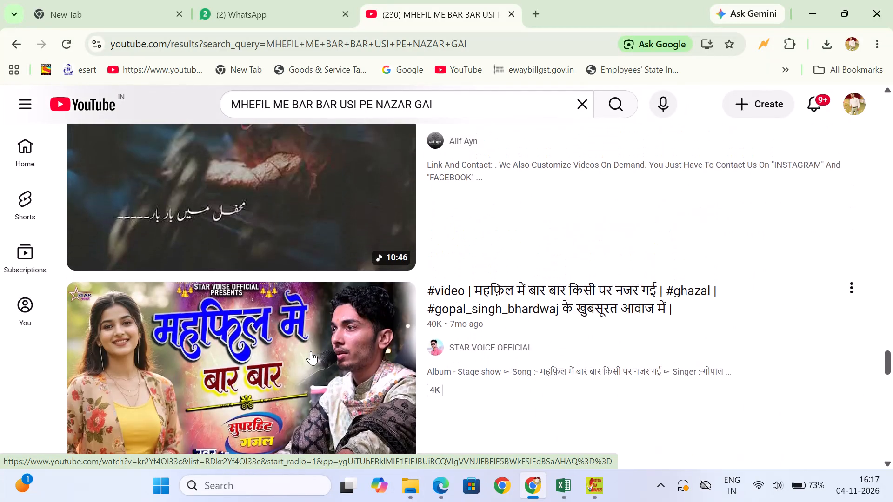
scroll(311, 351, "up", 7)
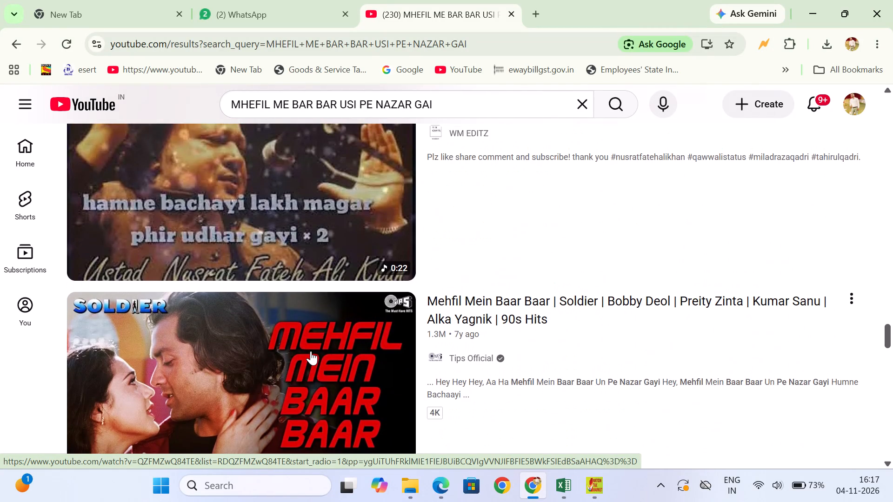
scroll(311, 351, "down", 2)
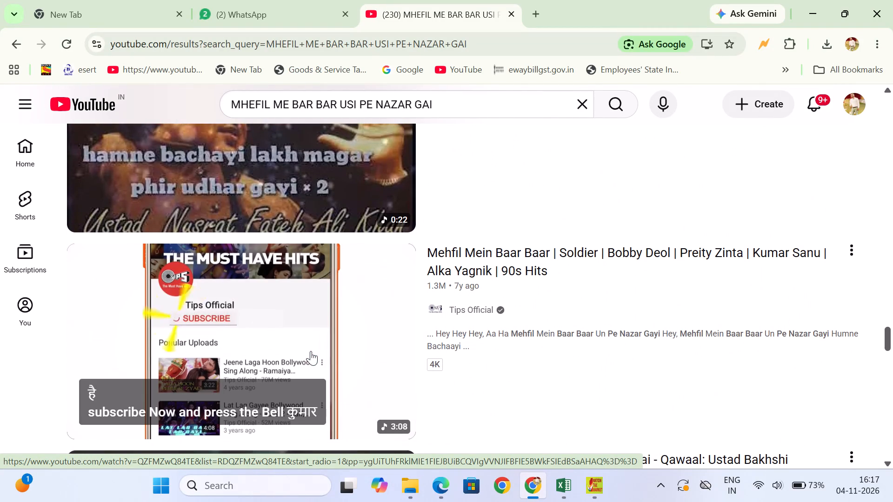
Play the Tips Official Mehfil Mein Baar Baar video from Soldier, skip the advert and jump ahead to about 0:16.
left_click(373, 316)
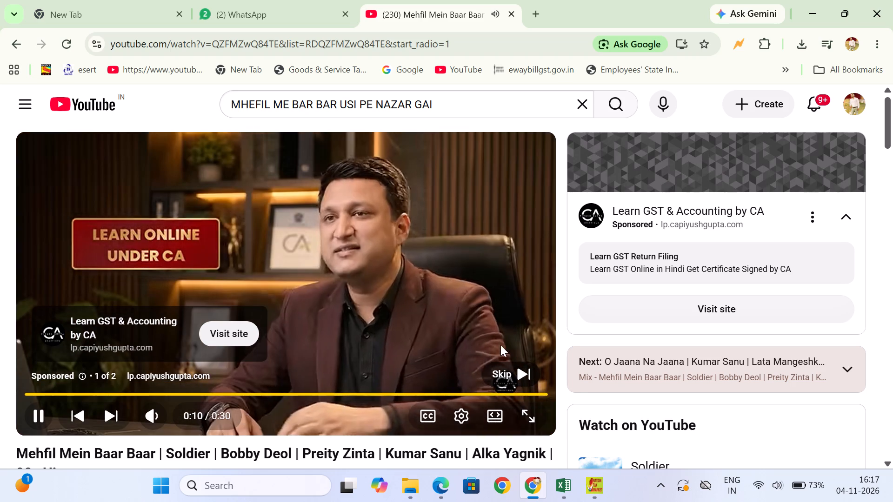
left_click(516, 375)
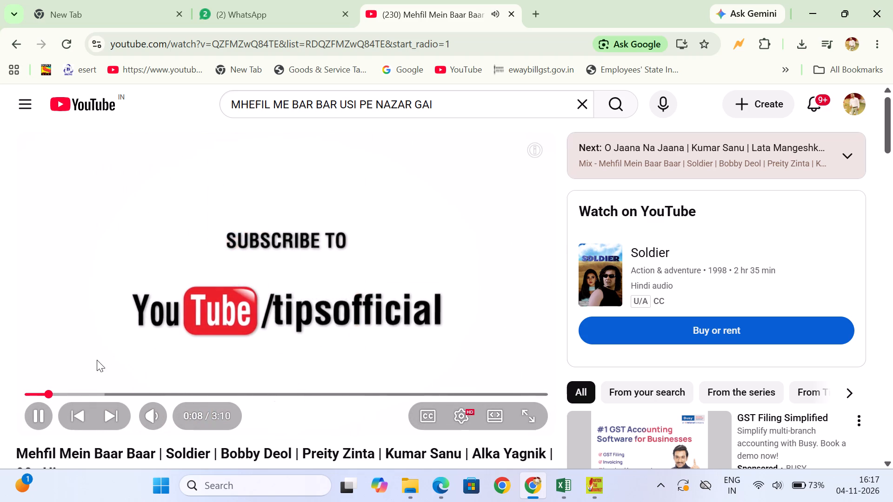
left_click(71, 396)
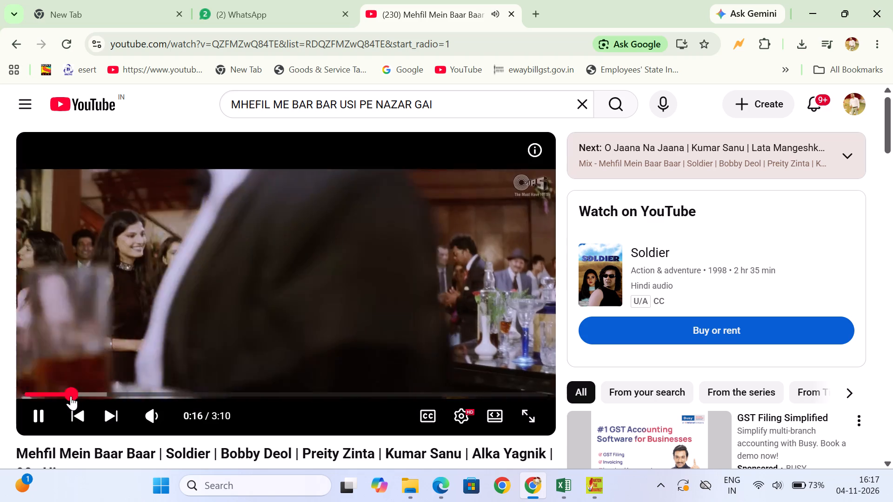
Go back to the search results and close the mini player of the Soldier song.
scroll(413, 247, "right", 5)
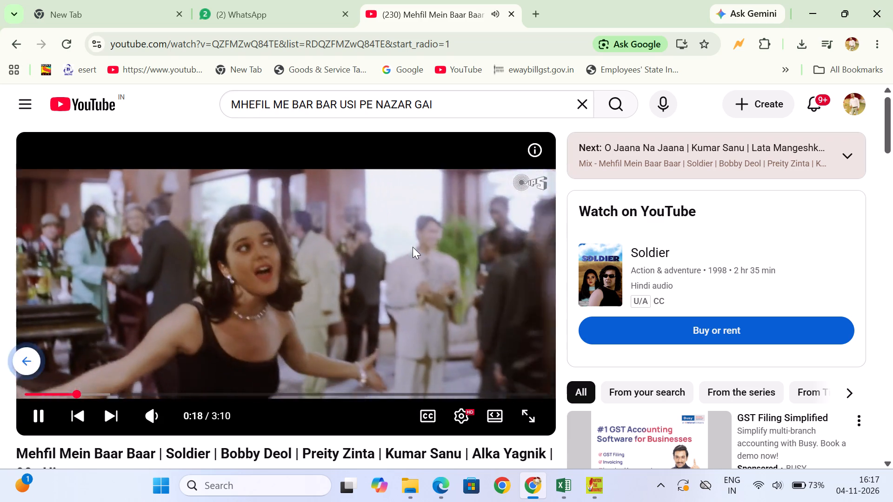
scroll(413, 247, "right", 7)
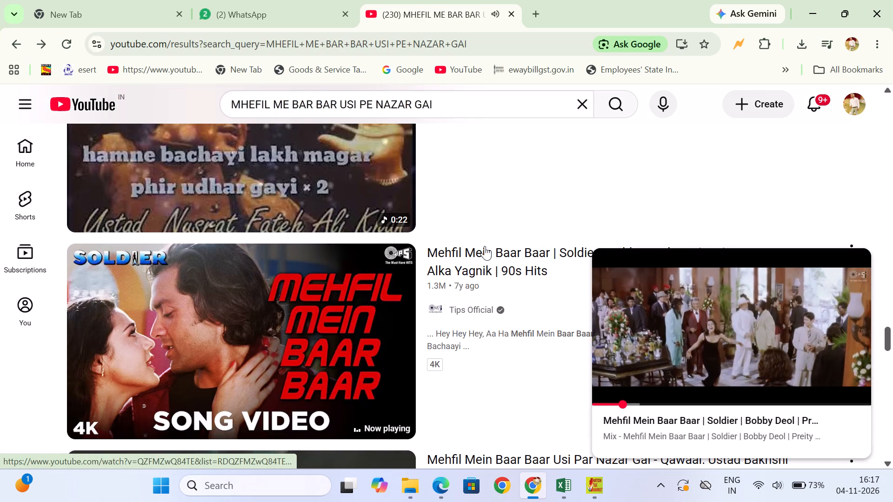
left_click(857, 263)
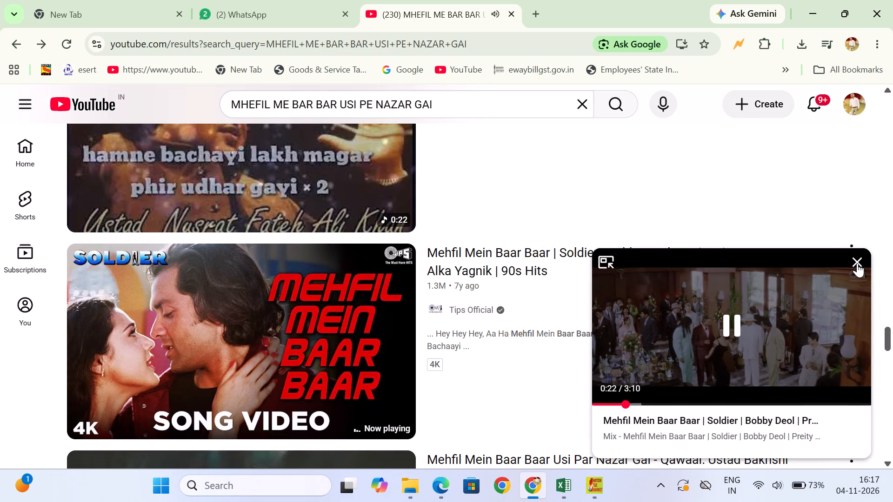
Find and play Ai GaaNy's "Mehfil Mein Baar Baar Unhi Par Nazar Gayi" Nusrat Fateh Ali Khan style qawwali.
scroll(452, 322, "up", 6)
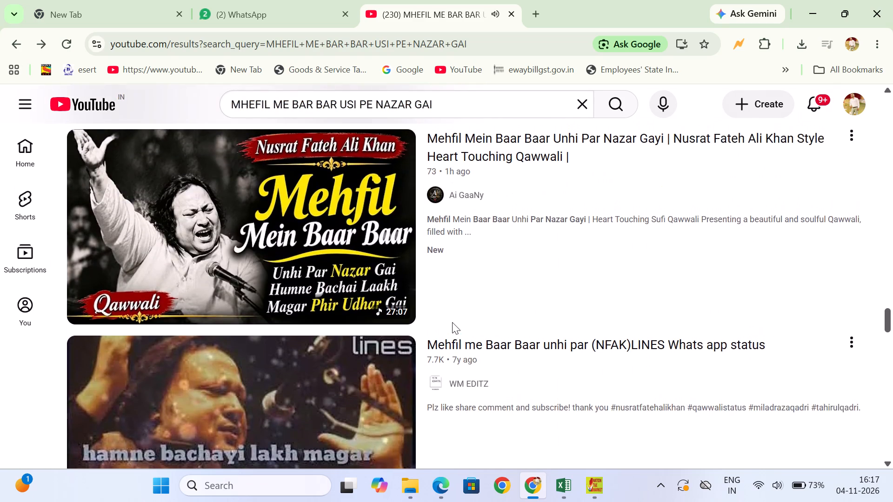
scroll(452, 322, "up", 1)
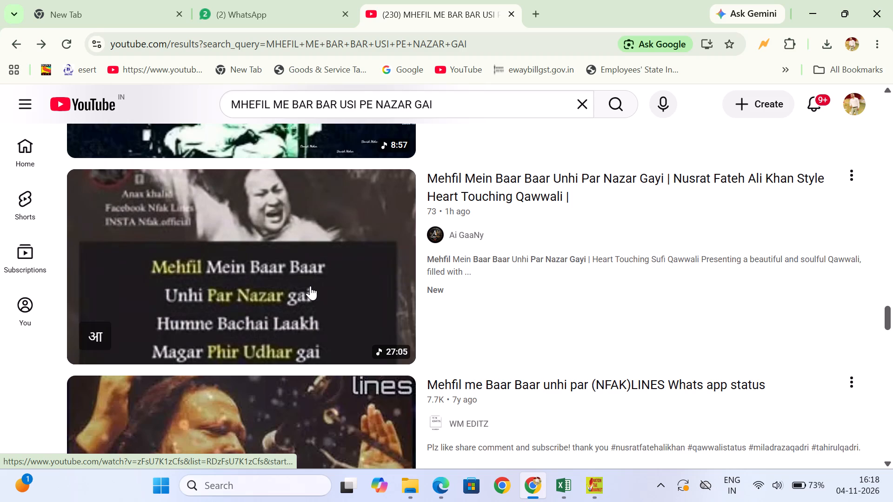
Play Ai GaaNy's "Mehfil Mein Baar Baar Unhi Par Nazar Gayi" qawwali and move ahead to about 2:05.
left_click(310, 286)
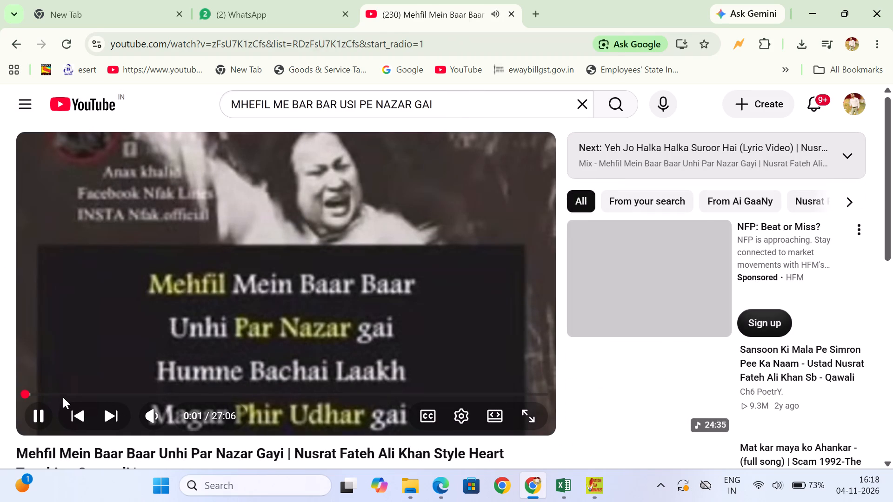
left_click(45, 393)
left_click(64, 393)
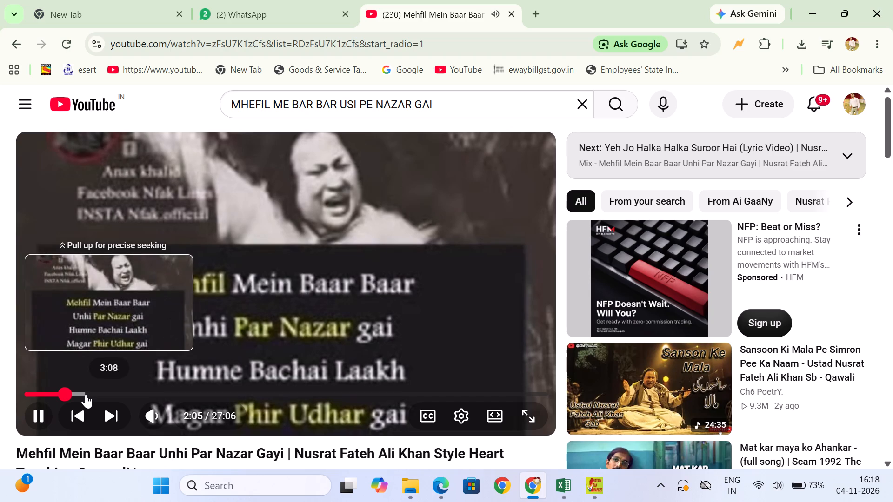
Raise the qawwali video's player volume to 100%.
left_click(299, 416)
key("Up")
key("Up")
key("Up")
key("Up")
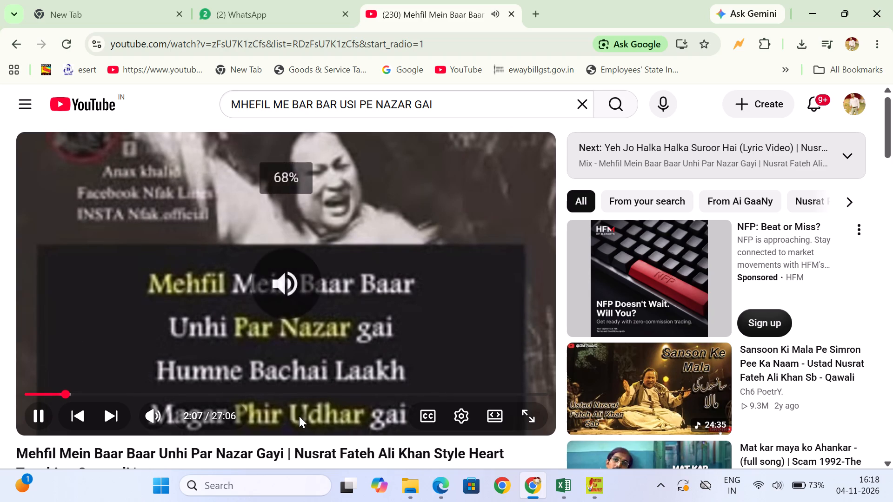
key("Up")
key("Up")
key("Up")
key("Up")
key("Up")
key("Up")
key("Up")
key("Up")
key("Up")
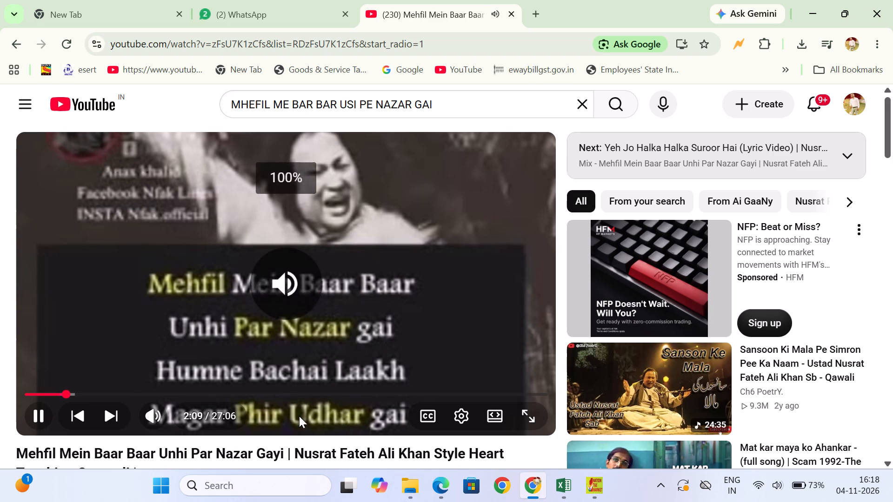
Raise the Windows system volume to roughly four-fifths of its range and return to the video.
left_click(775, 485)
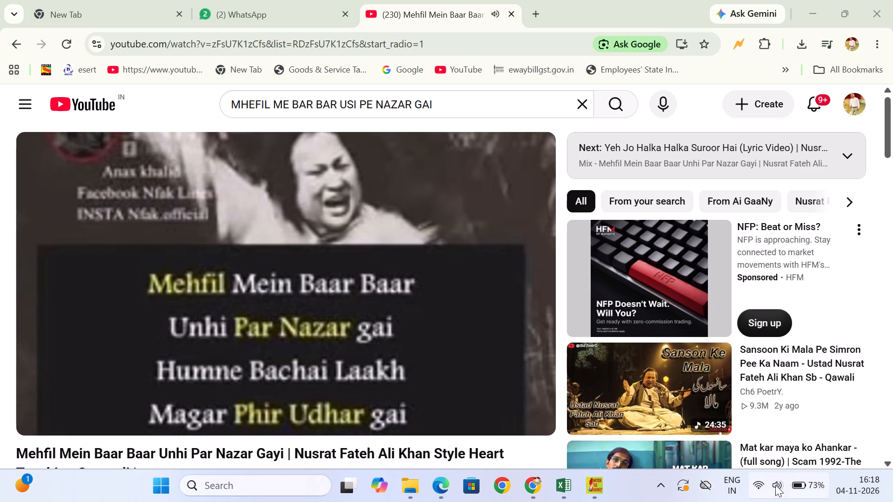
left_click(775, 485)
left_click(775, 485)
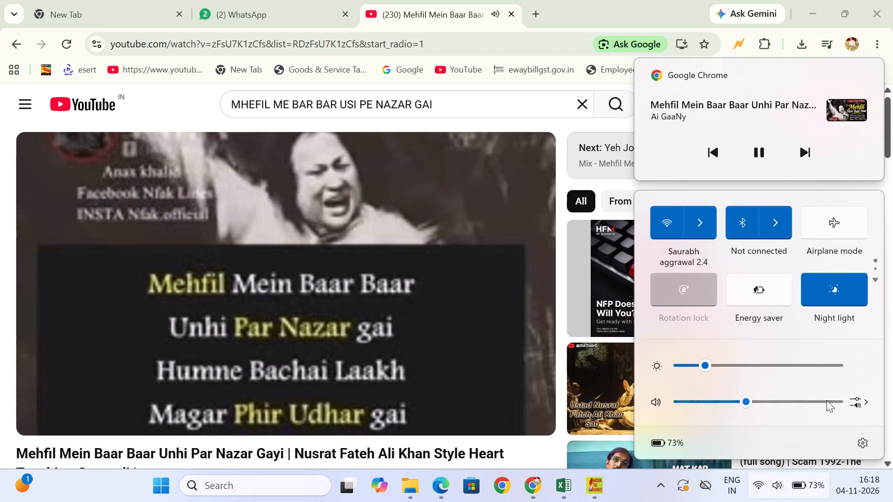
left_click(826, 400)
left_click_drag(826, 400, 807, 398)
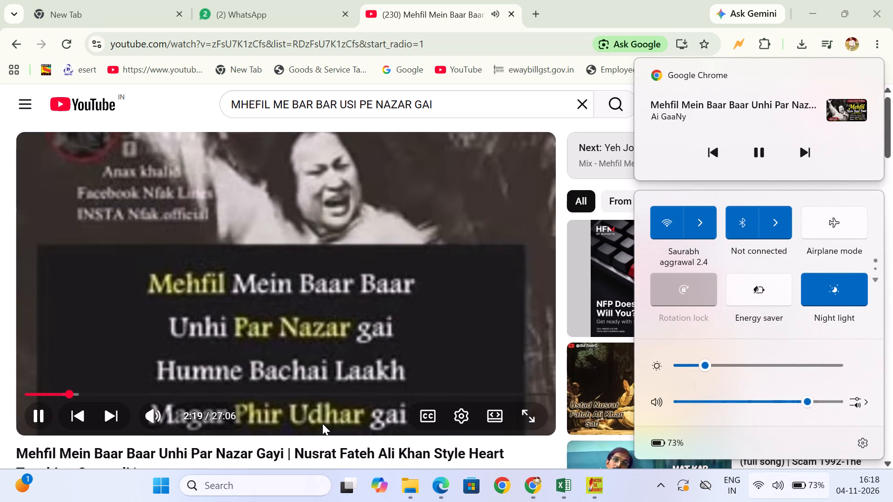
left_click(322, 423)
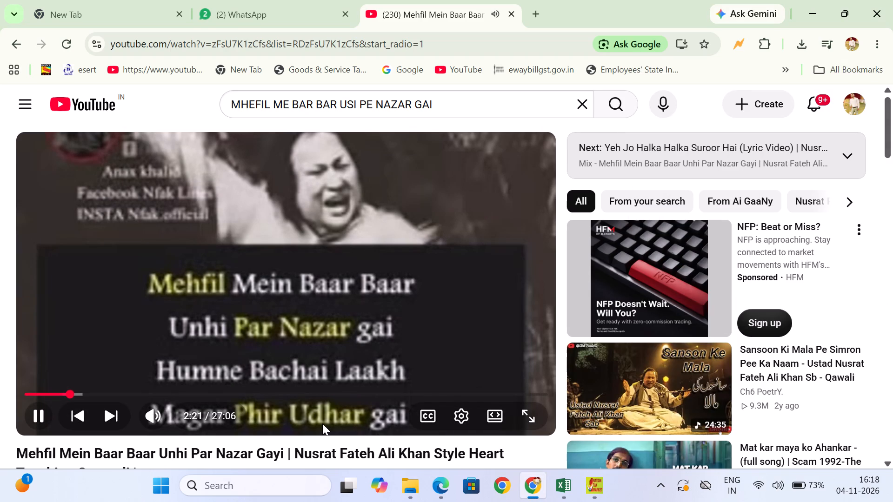
Lower the Windows system volume to slightly above half of its range.
left_click(779, 480)
left_click_drag(775, 408, 762, 402)
double_click(762, 402)
double_click(762, 402)
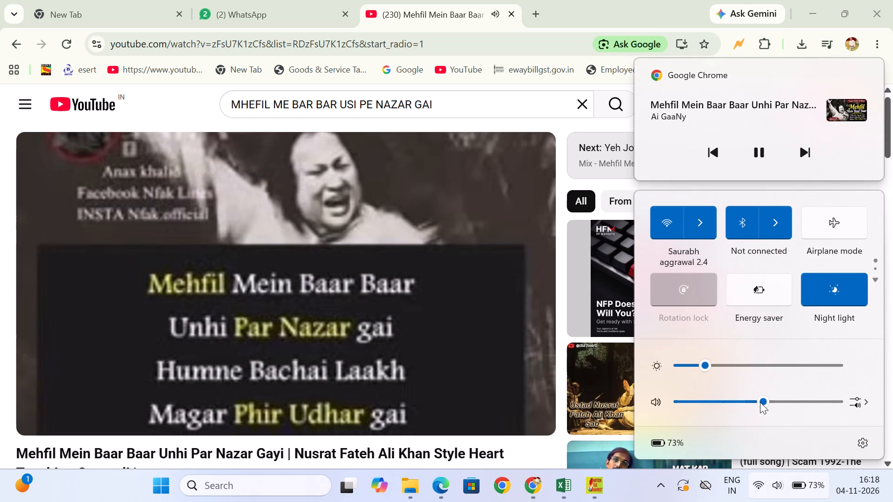
Dismiss the system volume settings and raise the qawwali video's player volume to 100%.
left_click(420, 398)
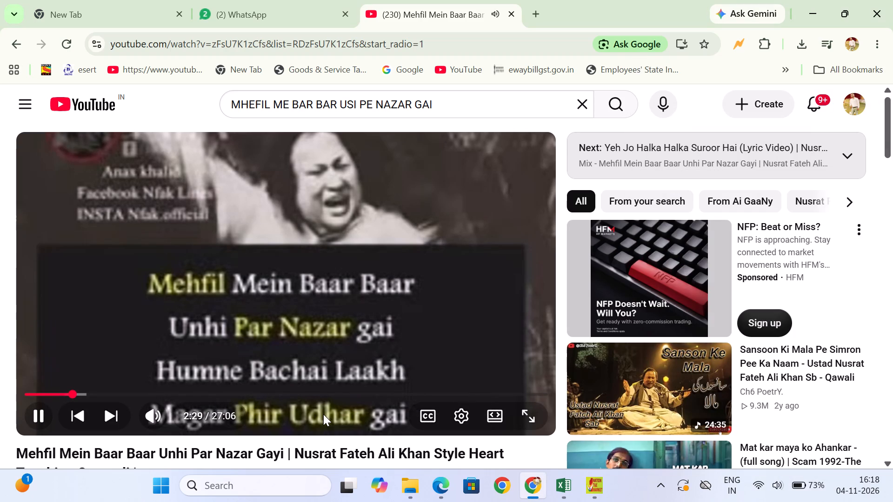
left_click(323, 414)
key("Up")
key("Up")
key("Up")
Skip forward through the qawwali video in 5-second jumps to about 5:40.
key("Right")
key("Right")
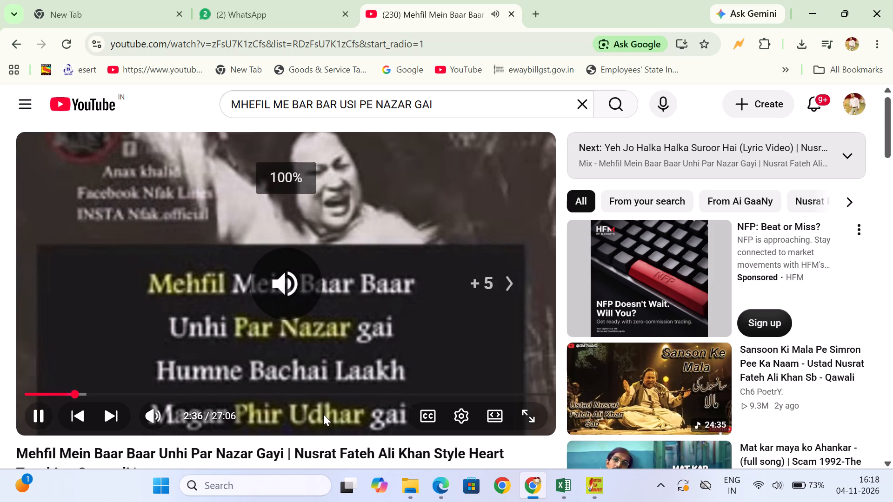
key("Right")
key("Right")
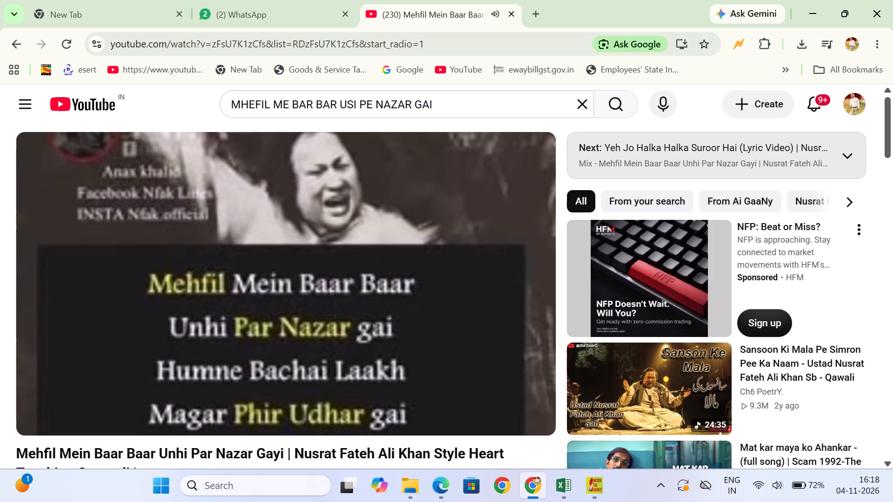
key("Right")
key("Right")
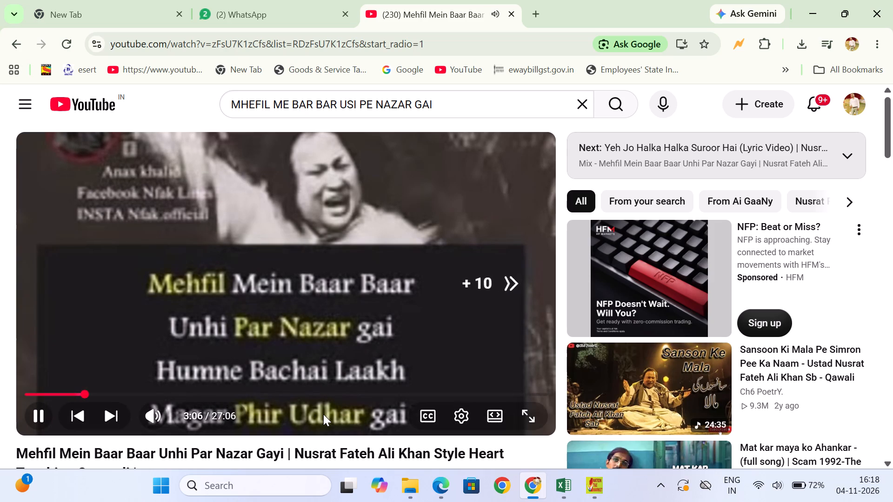
key("Right")
key("Right")
key("Right")
key("Right")
key("Right")
key("Right")
key("Right")
key("Right")
key("Right")
key("Right")
key("Right")
key("Right")
key("Right")
key("Right")
key("Right")
key("Right")
key("Right")
key("Right")
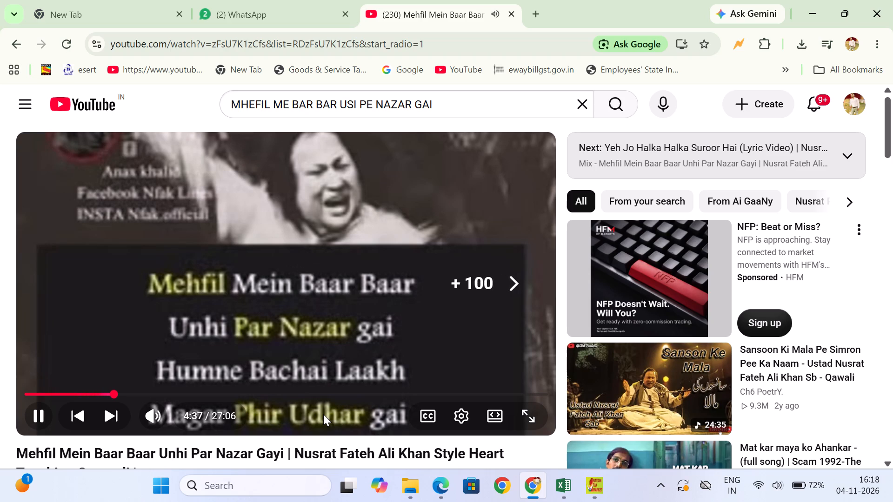
left_click(324, 426)
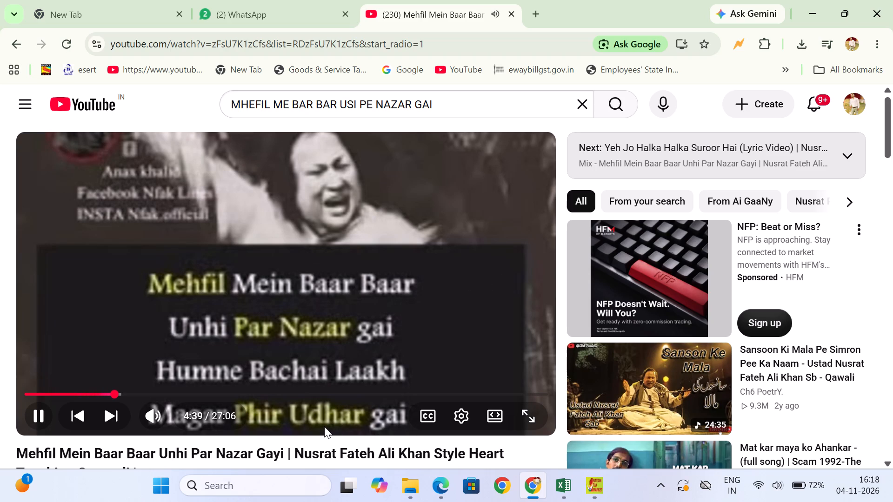
key("Right")
key("Right")
key("Right")
key("Right")
key("Right")
key("Right")
key("Right")
key("Right")
key("Right")
key("Right")
key("Right")
key("Right")
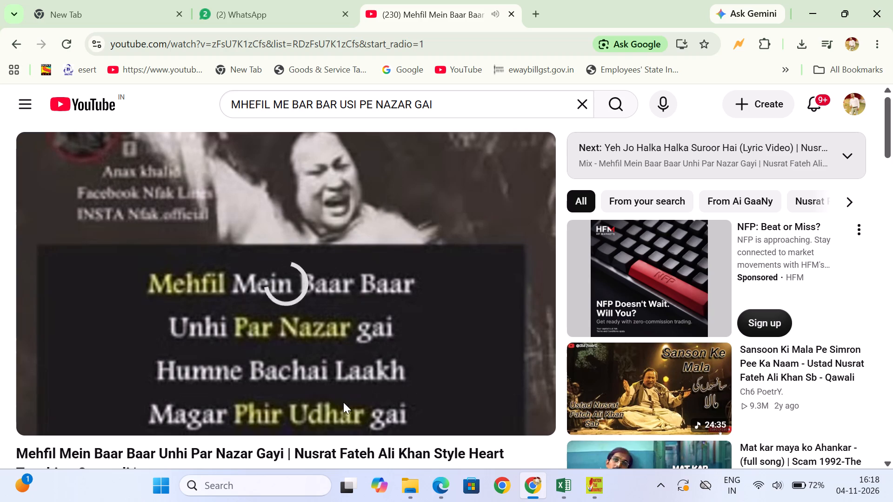
Play the suggested "Mat kar maya ko Ahankar" full song video from Scam 1992.
scroll(304, 407, "down", 2)
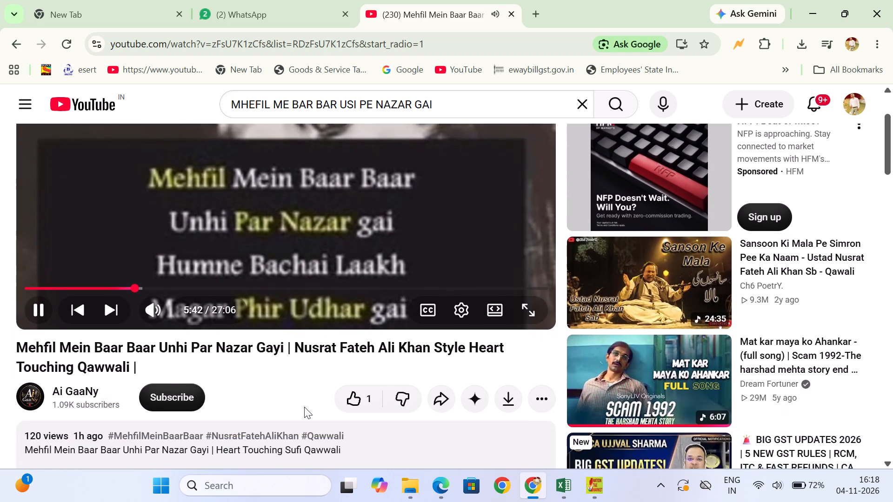
scroll(304, 407, "down", 1)
scroll(304, 407, "up", 1)
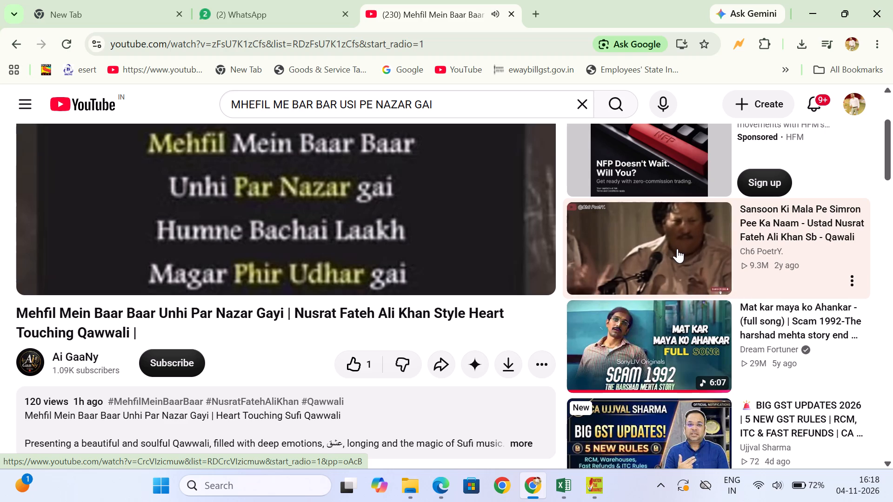
left_click(678, 321)
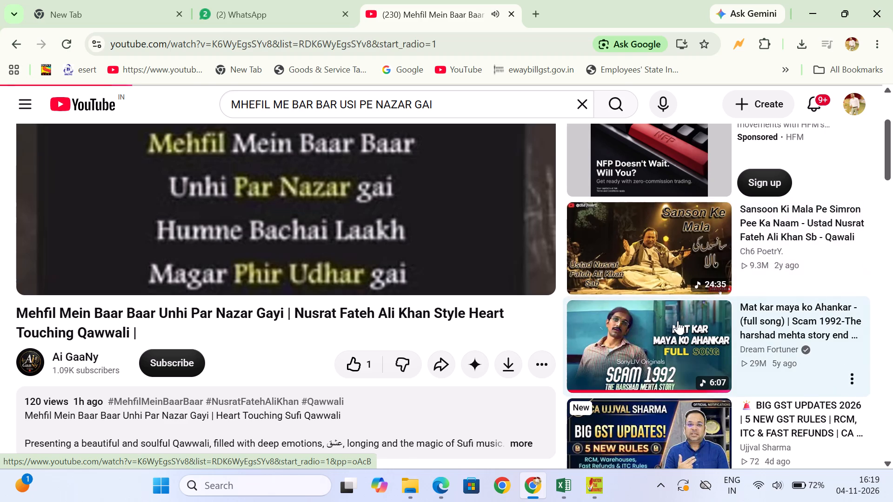
left_click(252, 372)
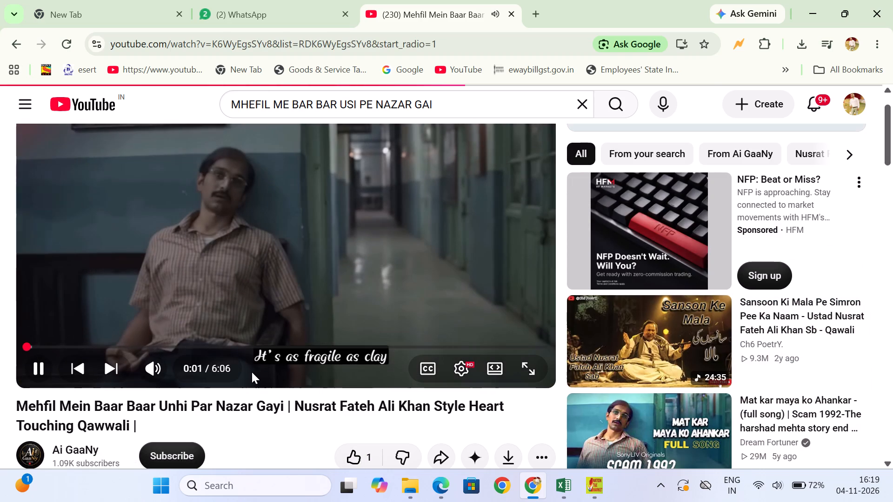
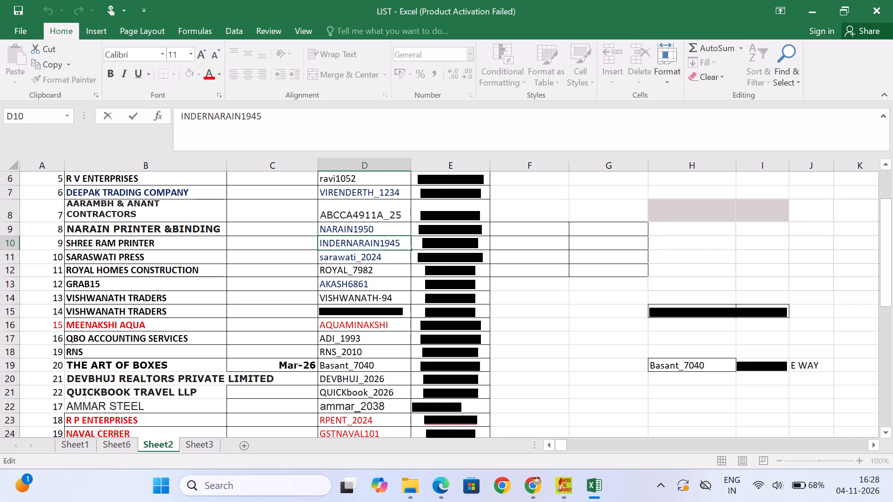
Switch from the Excel list to Chrome and open a new blank browser tab.
left_click(533, 492)
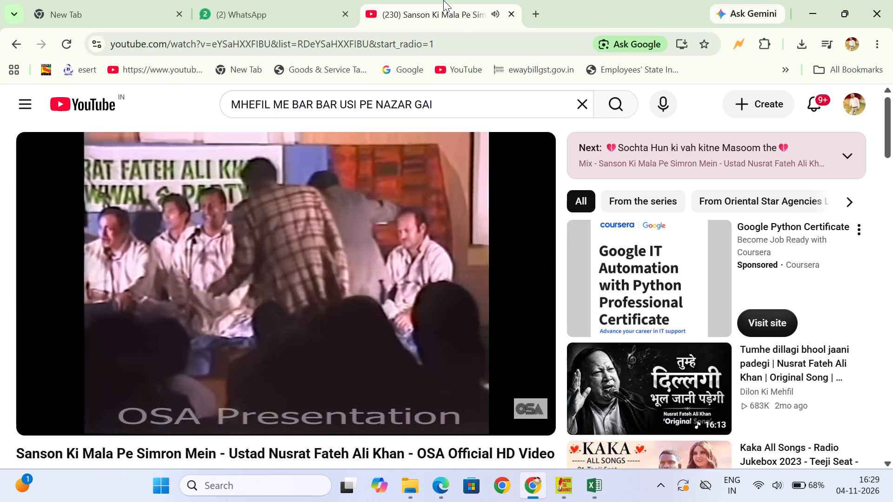
left_click(540, 9)
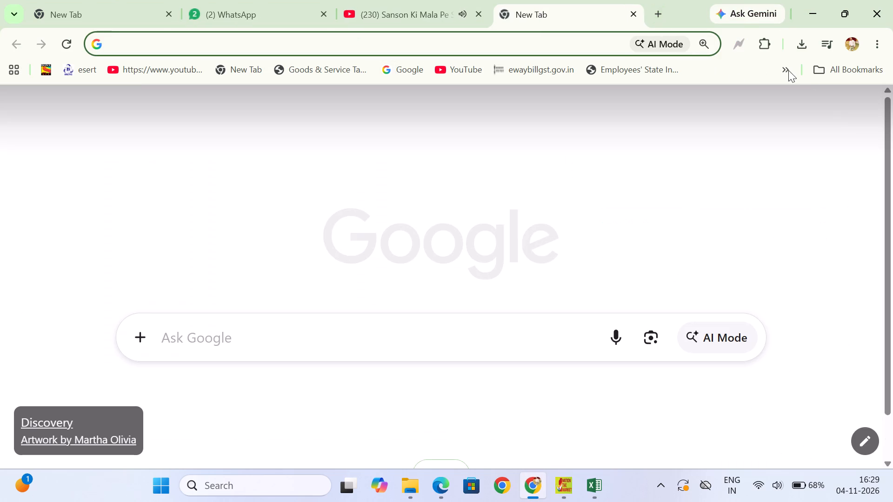
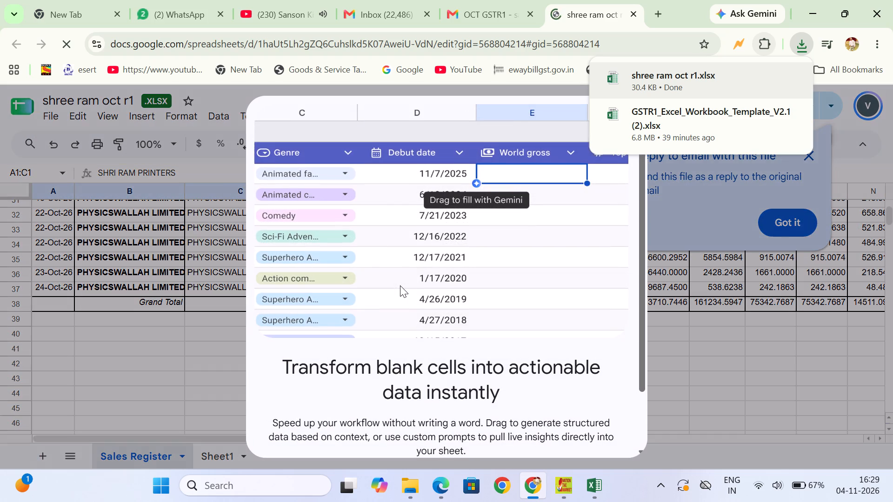
Dismiss the recent downloads list covering the shree ram oct r1 spreadsheet.
left_click(742, 367)
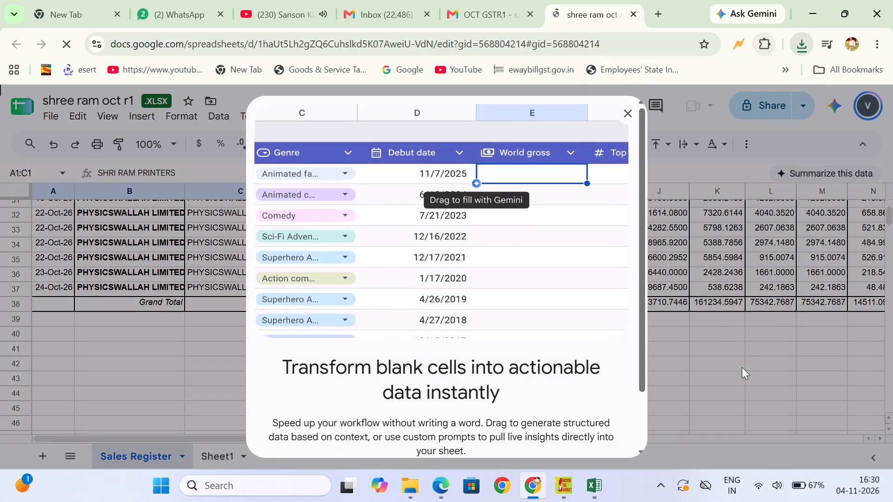
Dismiss the Gemini promotion and examine the Sales Register's invoice rows, tax columns and Grand Total row in the shree ram oct r1 spreadsheet.
left_click(624, 114)
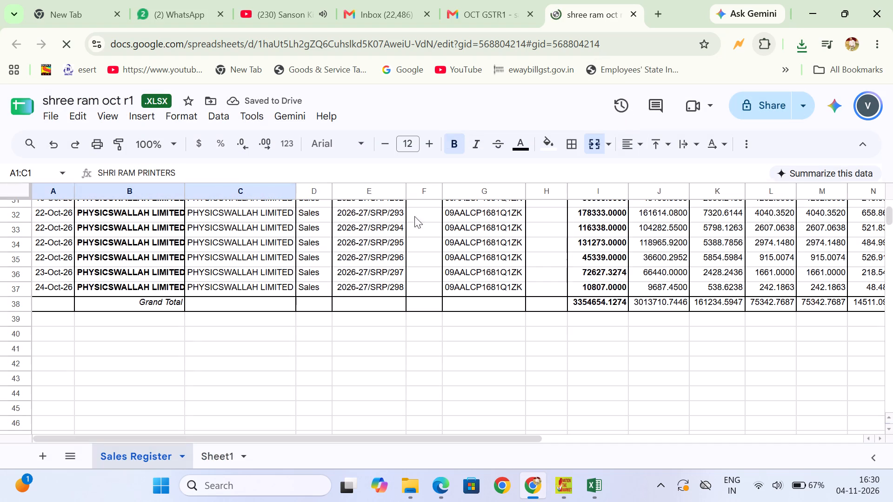
left_click(13, 289)
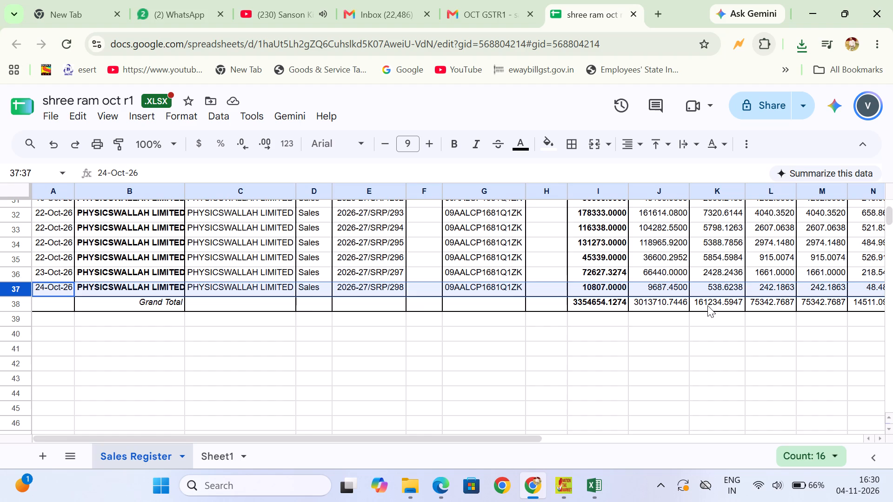
scroll(707, 305, "left", 5)
scroll(707, 305, "up", 2)
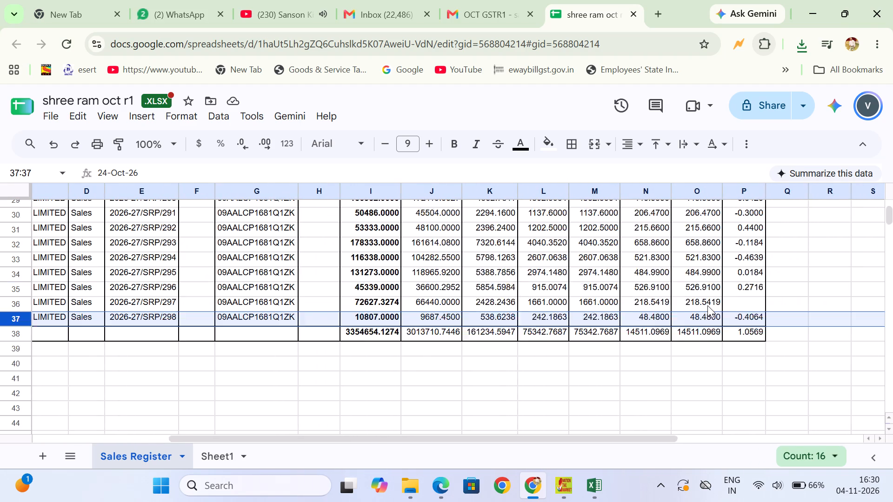
scroll(707, 305, "up", 3)
scroll(707, 305, "down", 6)
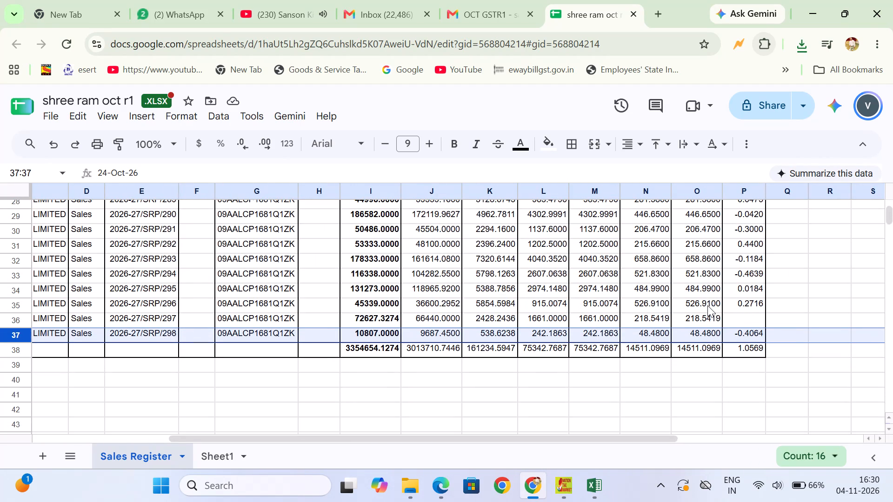
scroll(707, 305, "down", 1)
scroll(440, 326, "up", 1)
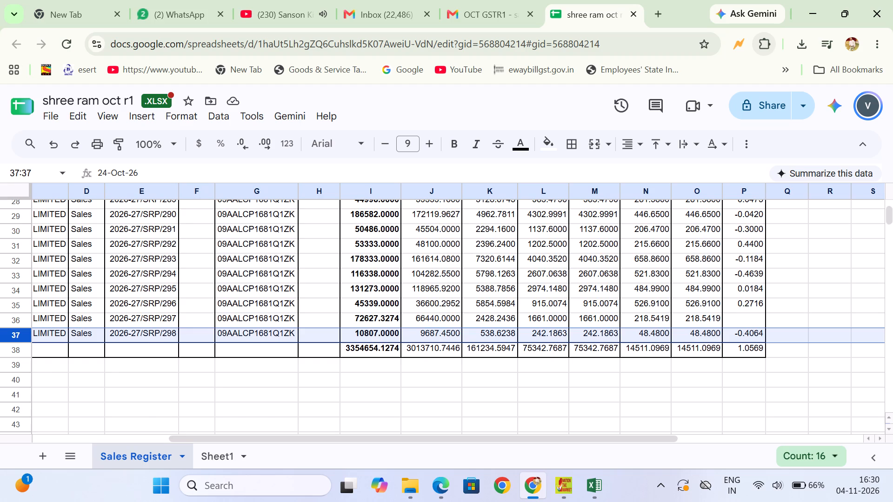
scroll(440, 326, "up", 4)
scroll(440, 326, "down", 1)
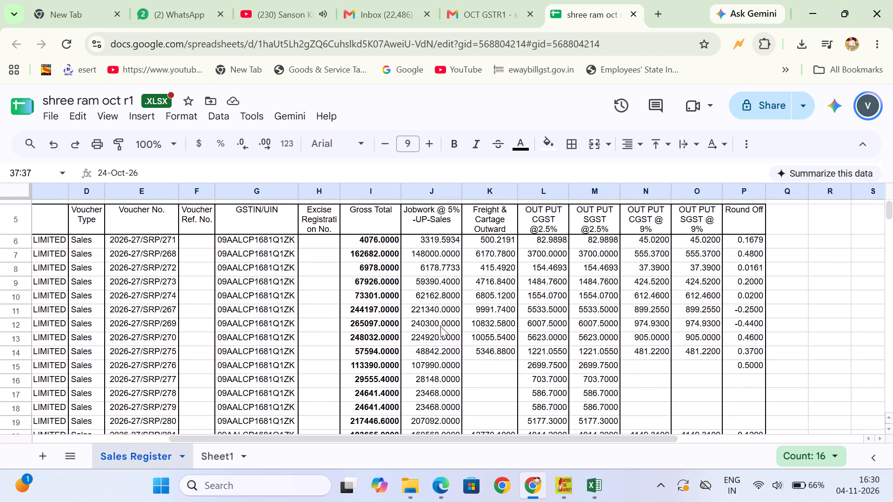
scroll(440, 326, "down", 2)
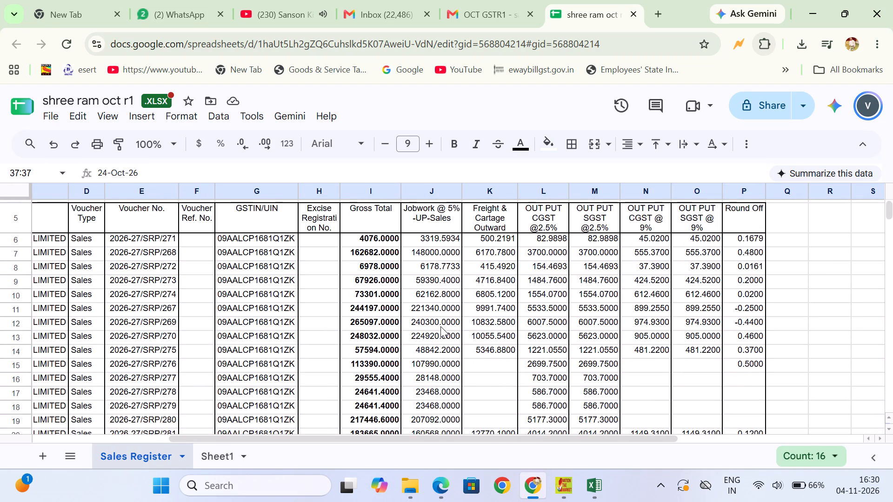
scroll(440, 326, "down", 2)
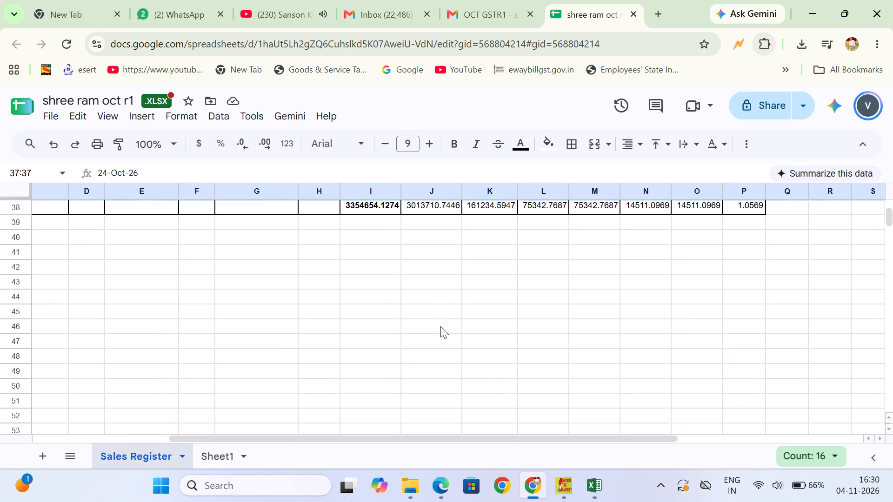
scroll(440, 326, "up", 2)
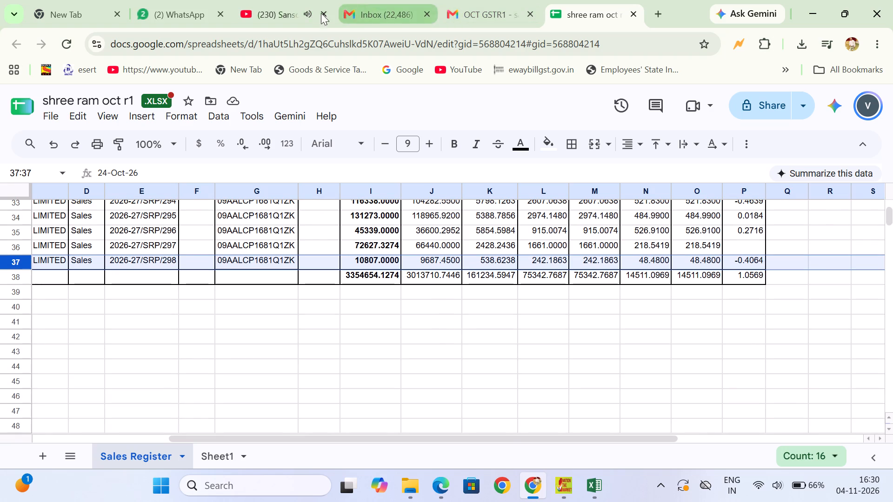
Pause the "Sanson Ki Mala Pe Simron Mein" video on YouTube and return to the shree ram oct r1 spreadsheet.
left_click_drag(306, 13, 300, 12)
left_click(297, 242)
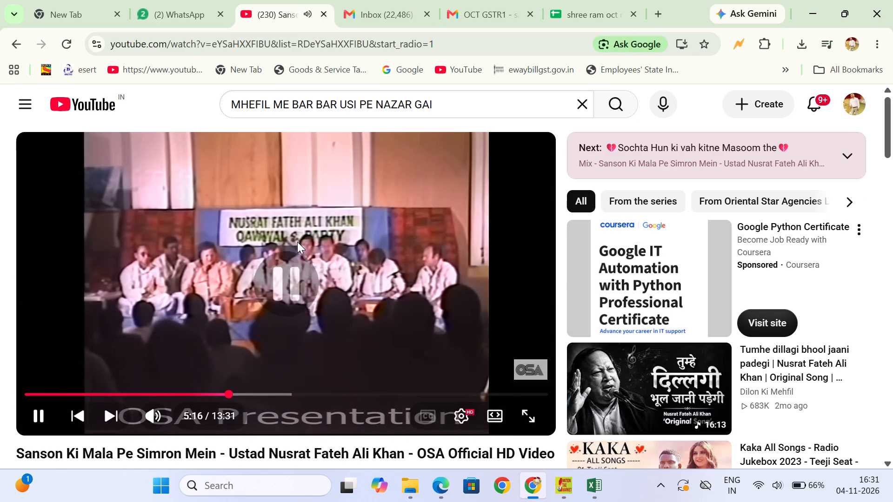
key("alt+Tab")
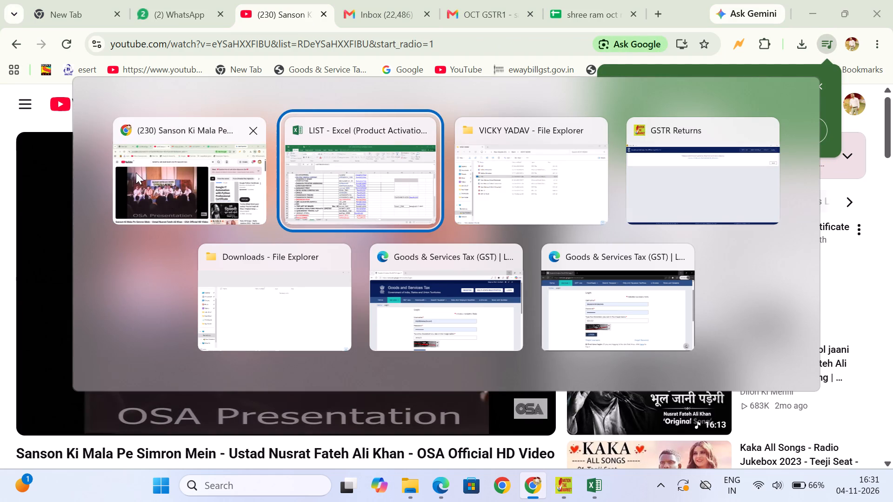
left_click(148, 167)
left_click(600, 4)
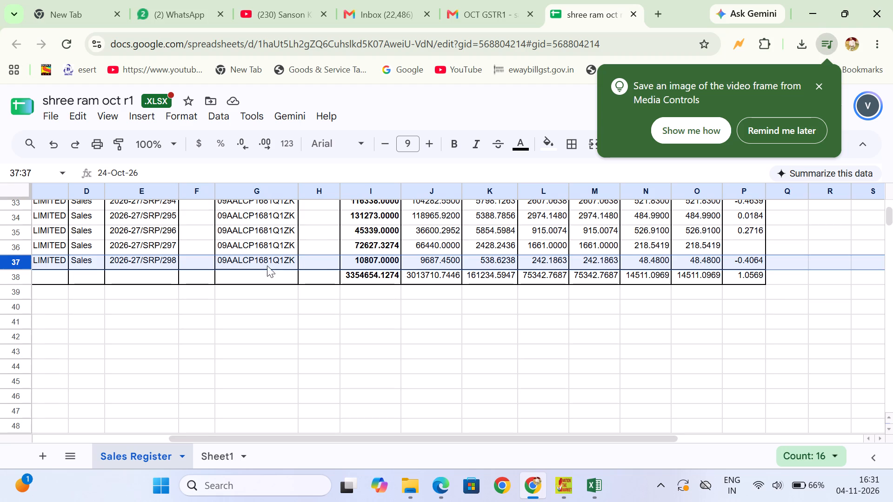
Select all GSTIN/UIN entries from G6 to G37 in the Sales Register to check their count.
left_click(256, 259)
key("ctrl+Up")
key("Down")
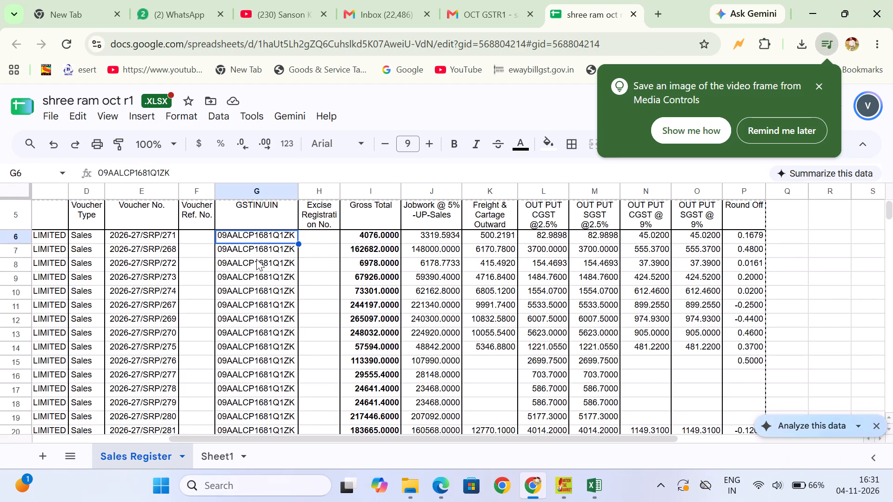
key("ctrl+shift+Down")
key("shift+Up")
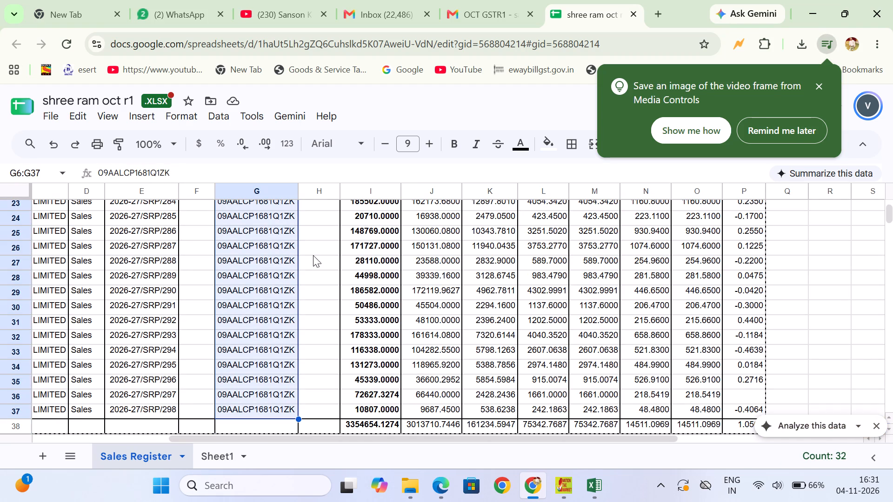
scroll(384, 348, "down", 1)
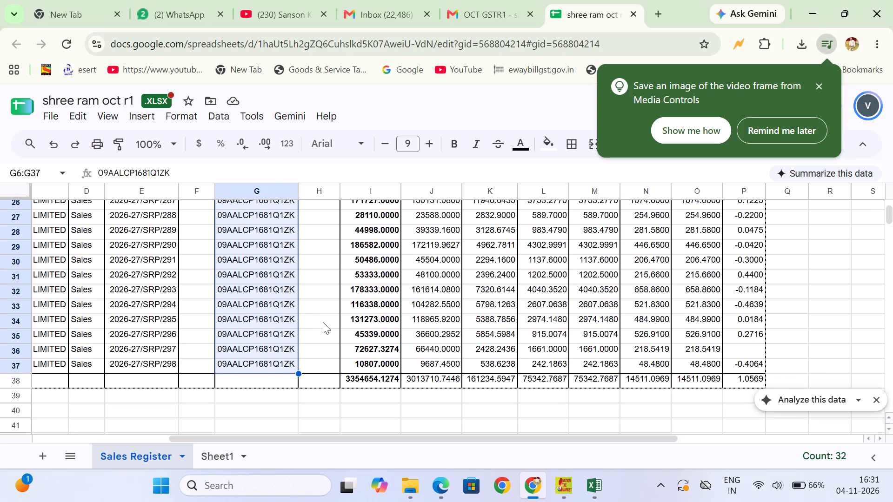
Check the sum of the jobwork and freight amounts for voucher 2026-27/SRP/298 and inspect the jobwork column's grand total.
left_click(430, 360)
key("shift+Right")
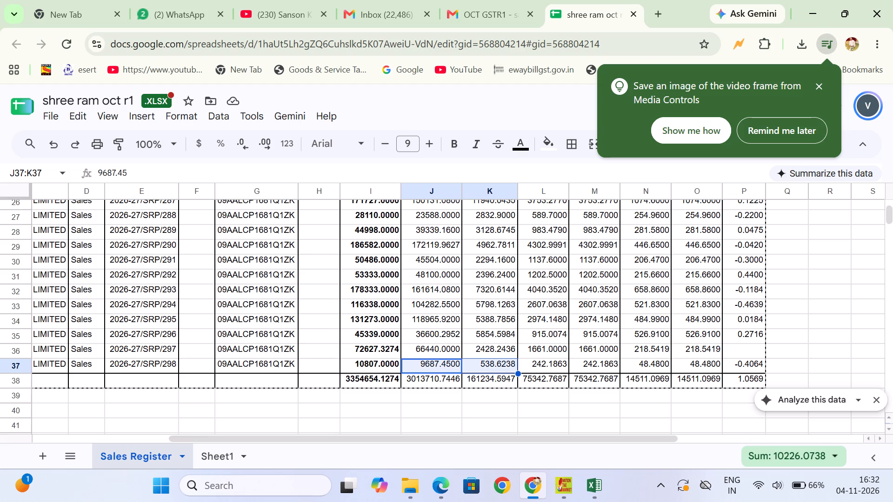
left_click(444, 402)
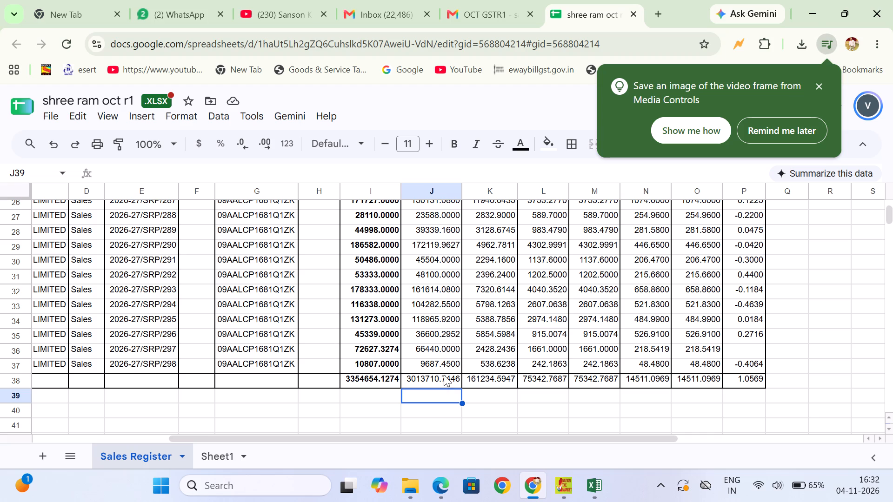
left_click(423, 370)
left_click(434, 389)
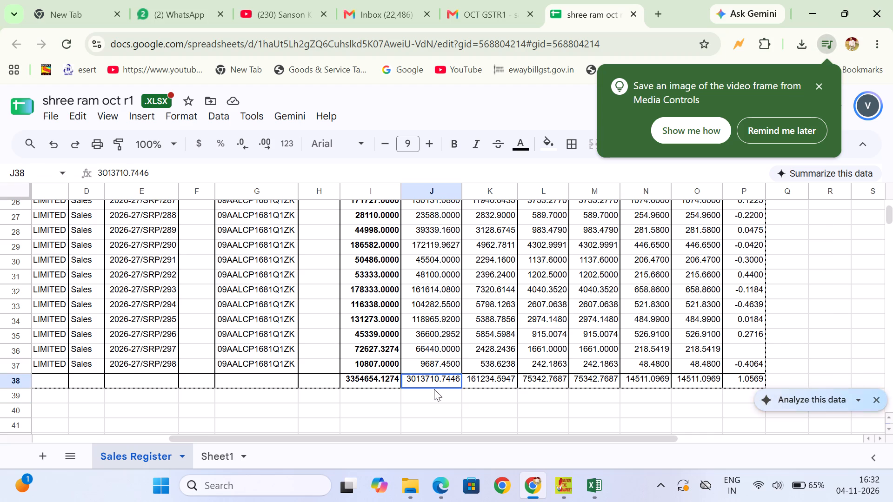